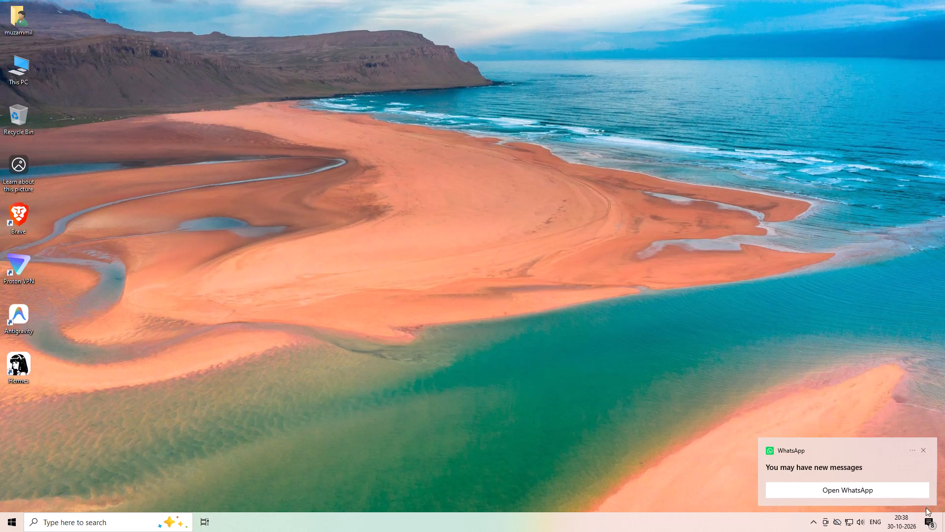
Dismiss the WhatsApp notification about possible new messages.
left_click(921, 451)
Show the hidden notification-area icons.
left_click(811, 524)
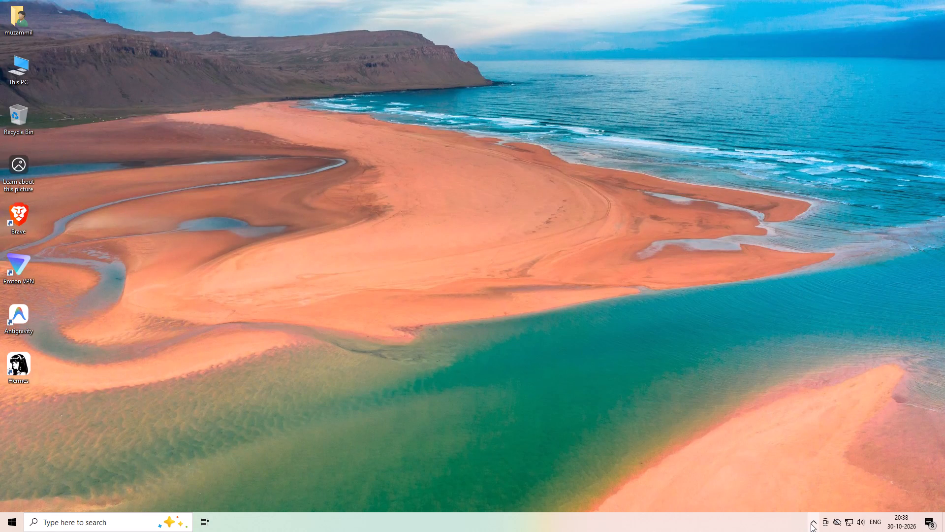
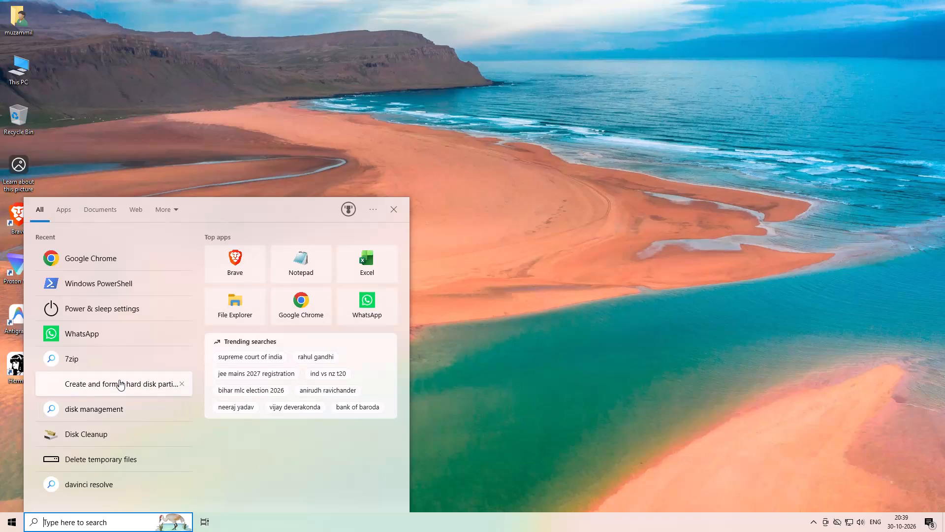
left_click(473, 304)
double_click(25, 363)
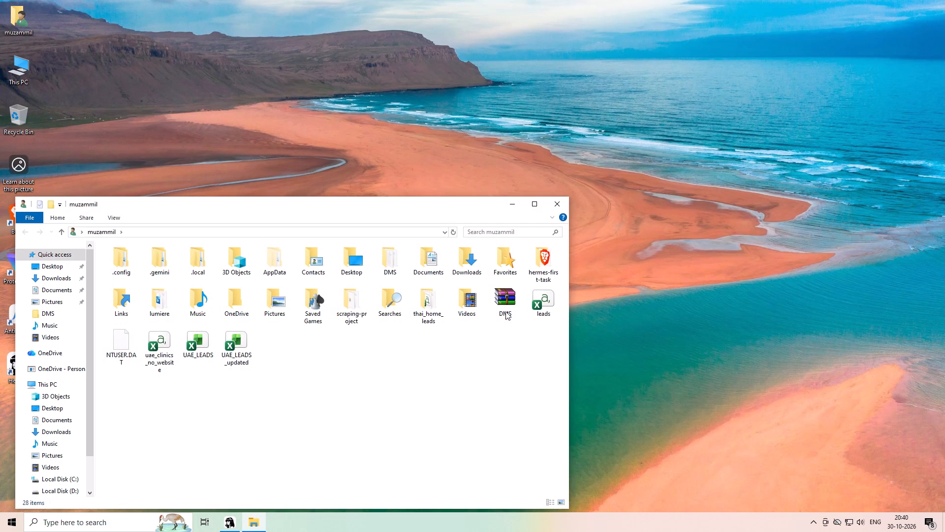
Open the leads spreadsheet from the user's home folder.
double_click(539, 307)
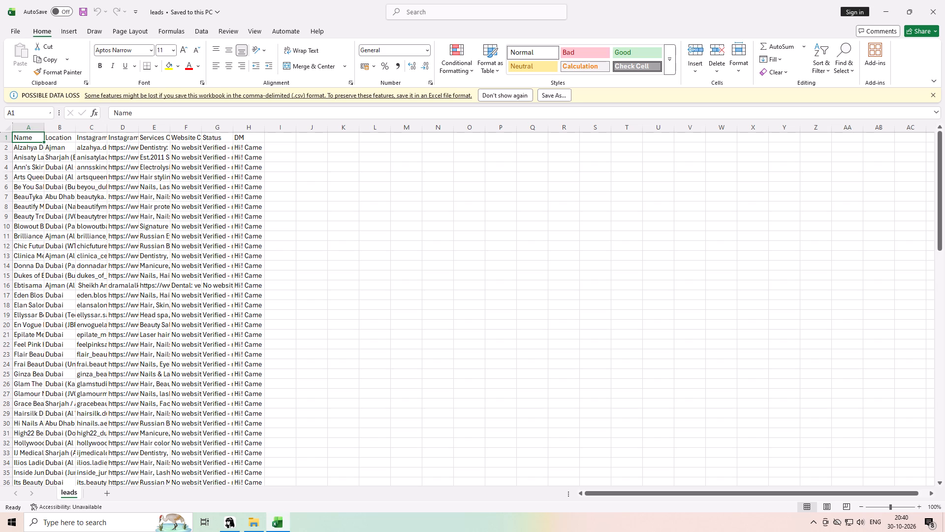
Minimise the leads workbook and close the home folder window behind it.
left_click(897, 0)
left_click(556, 211)
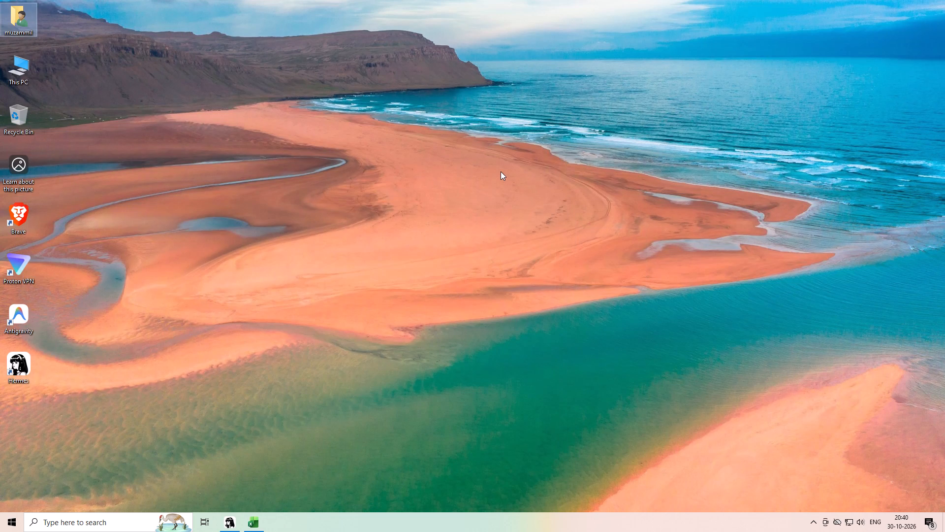
Switch back to the leads workbook in Excel and close it.
left_click(265, 523)
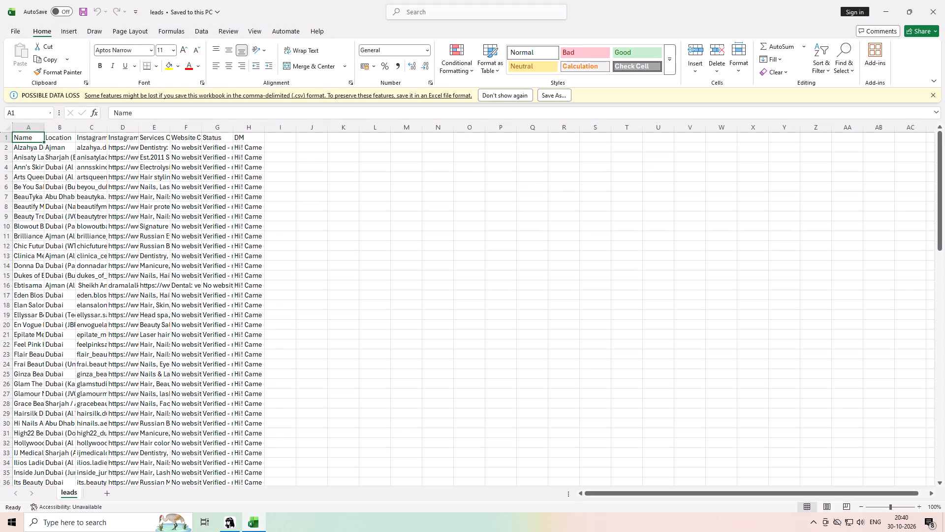
left_click(935, 0)
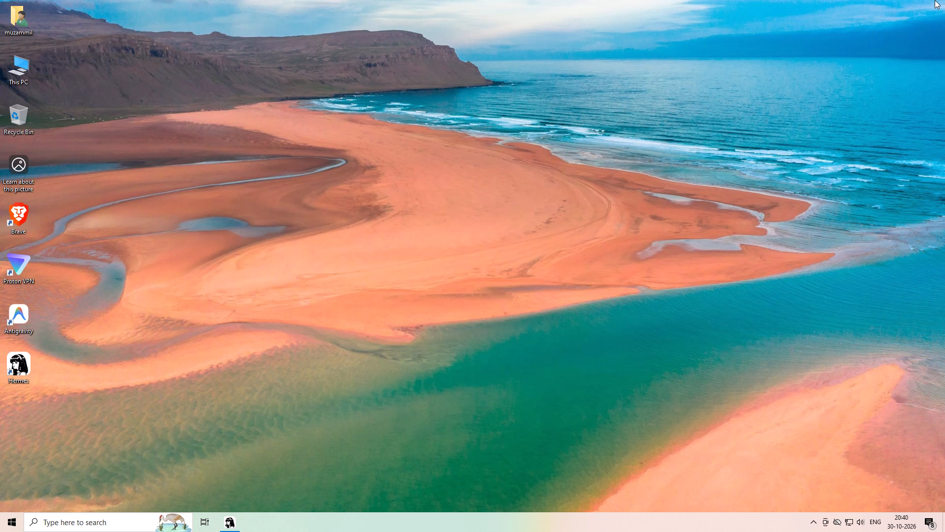
Find and open the Calculator app and maximise its window.
left_click(142, 514)
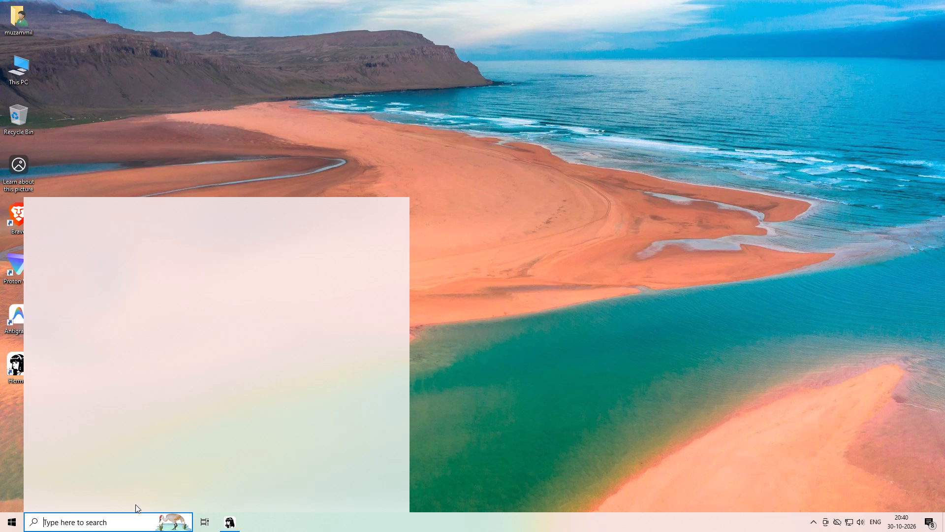
type("cal")
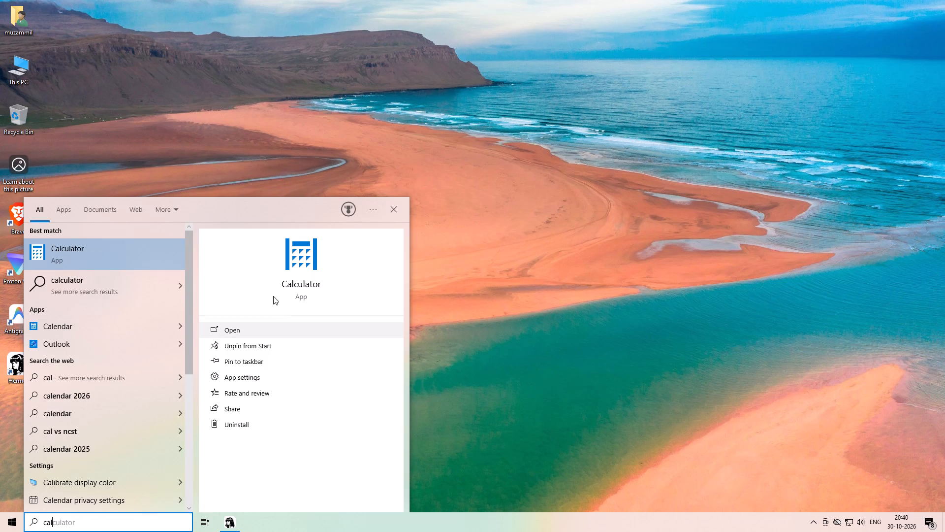
left_click(273, 325)
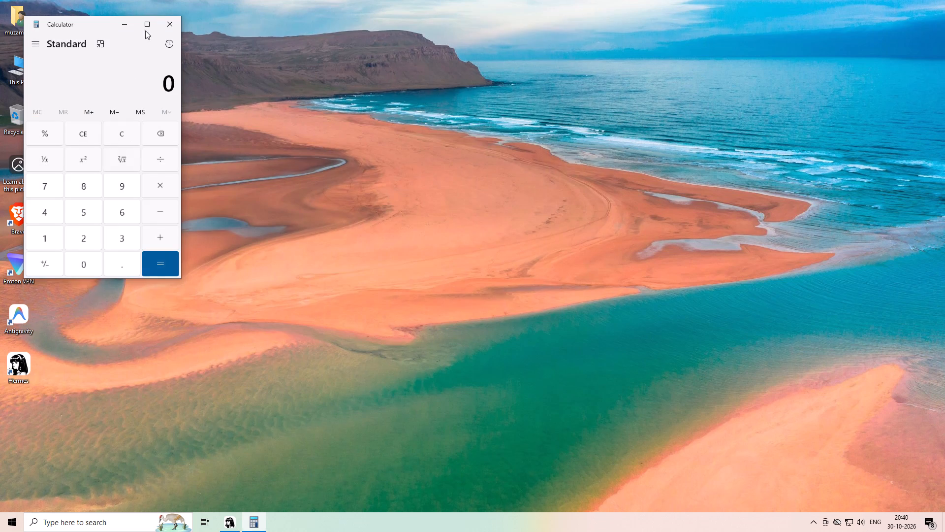
left_click(146, 20)
Calculate 24 − 7 in the calculator.
left_click(269, 427)
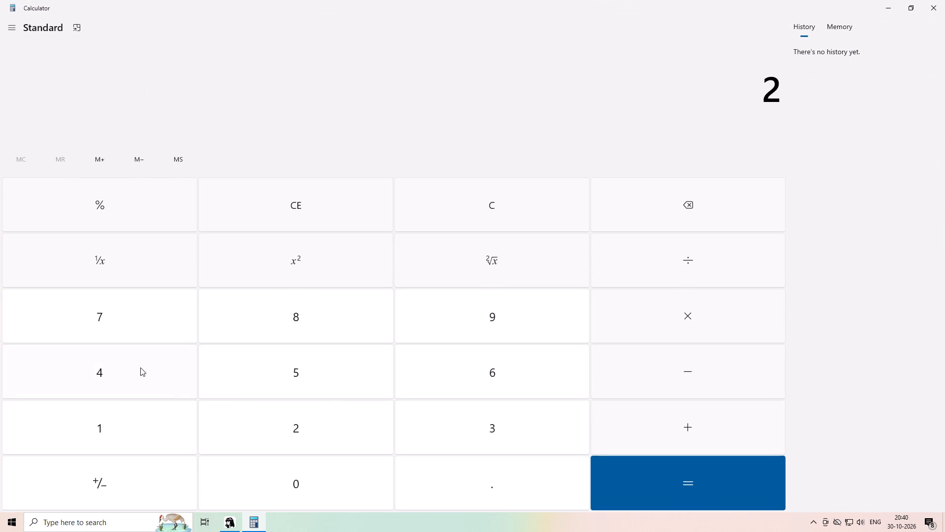
left_click(140, 367)
left_click(717, 371)
left_click(254, 381)
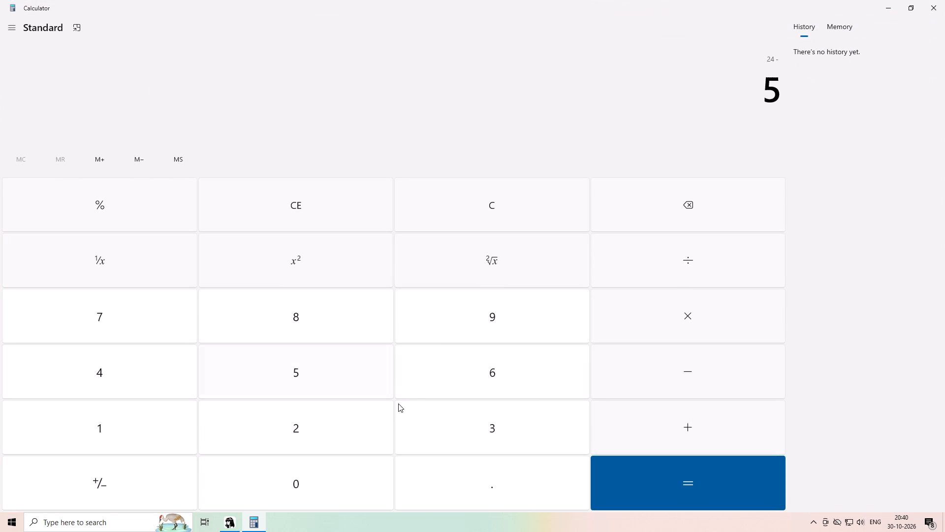
left_click(655, 219)
left_click(133, 314)
left_click(700, 491)
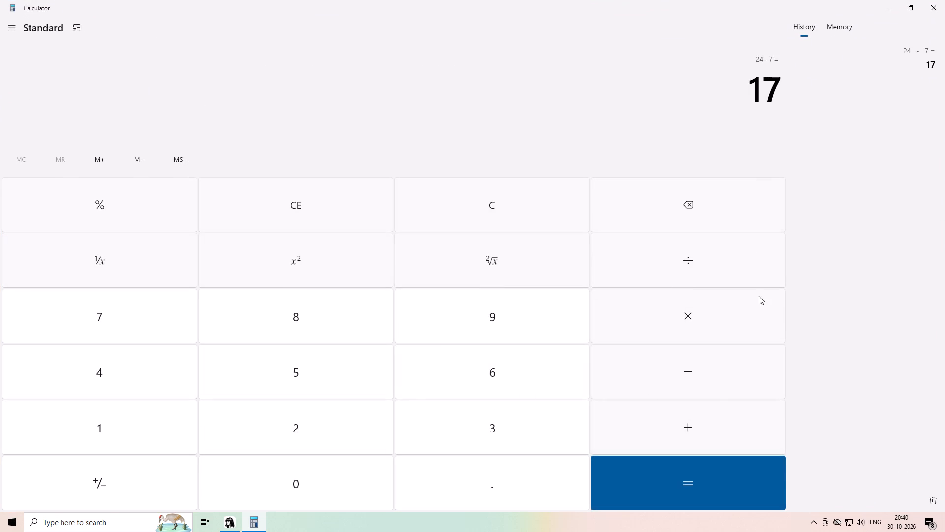
Subtract 5 and then 1 from the calculator's running result.
left_click(691, 384)
left_click(342, 369)
left_click(721, 499)
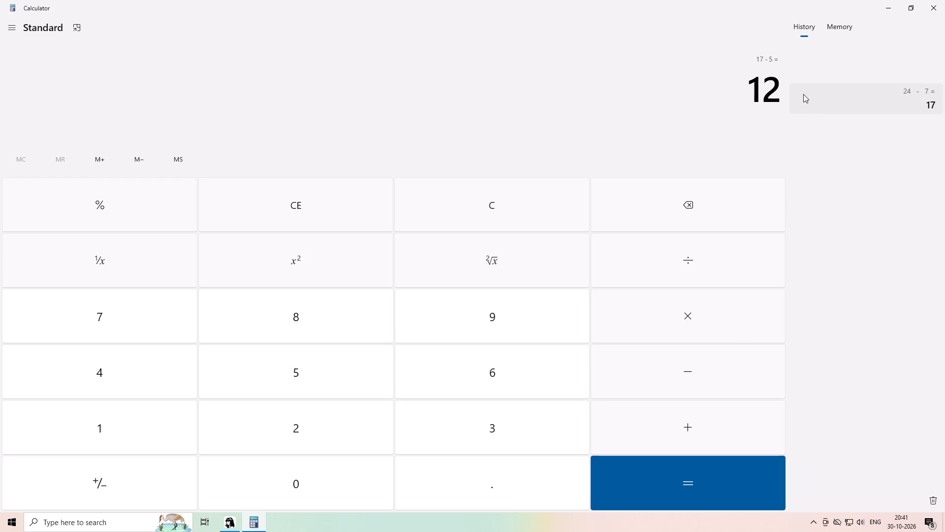
left_click_drag(752, 91, 780, 94)
left_click(708, 66)
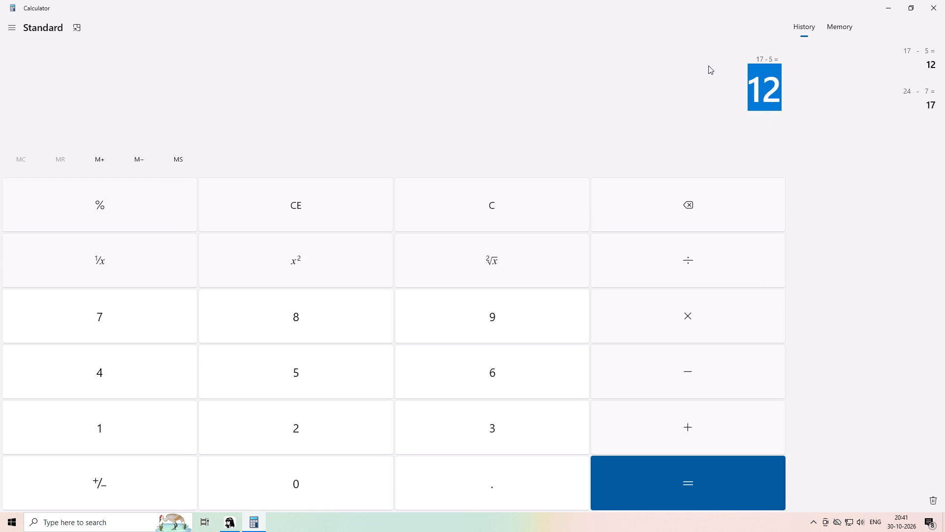
left_click(707, 366)
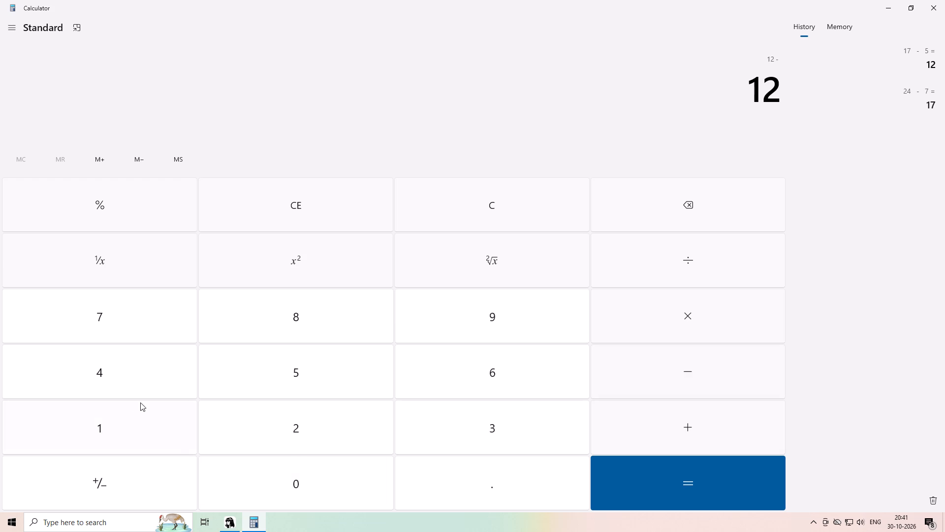
left_click(126, 425)
left_click(704, 475)
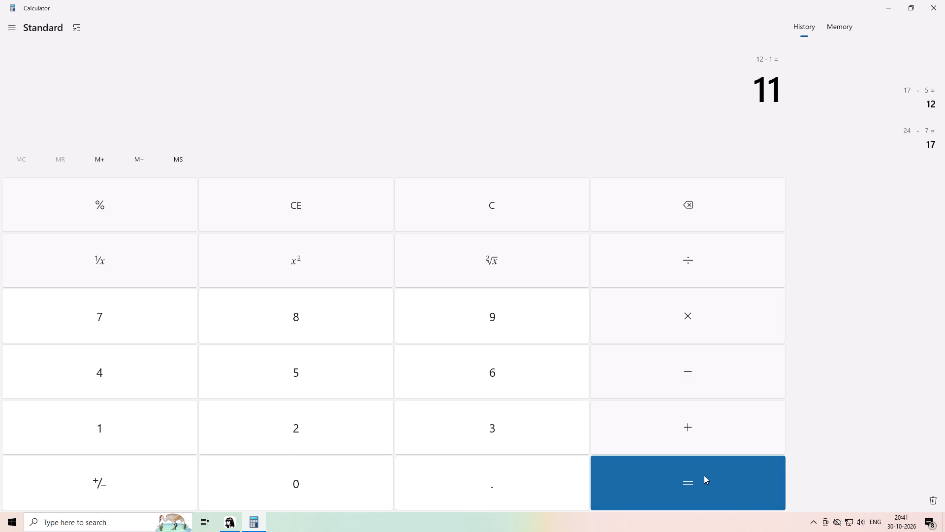
Start another subtraction from the running result and minimise the calculator.
left_click(739, 359)
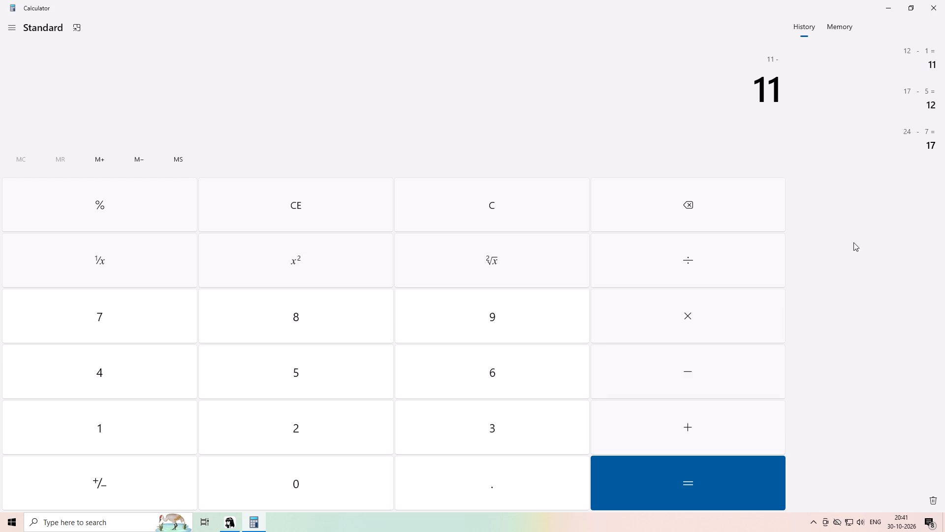
left_click_drag(941, 186, 944, 56)
triple_click(406, 121)
triple_click(406, 121)
left_click(882, 0)
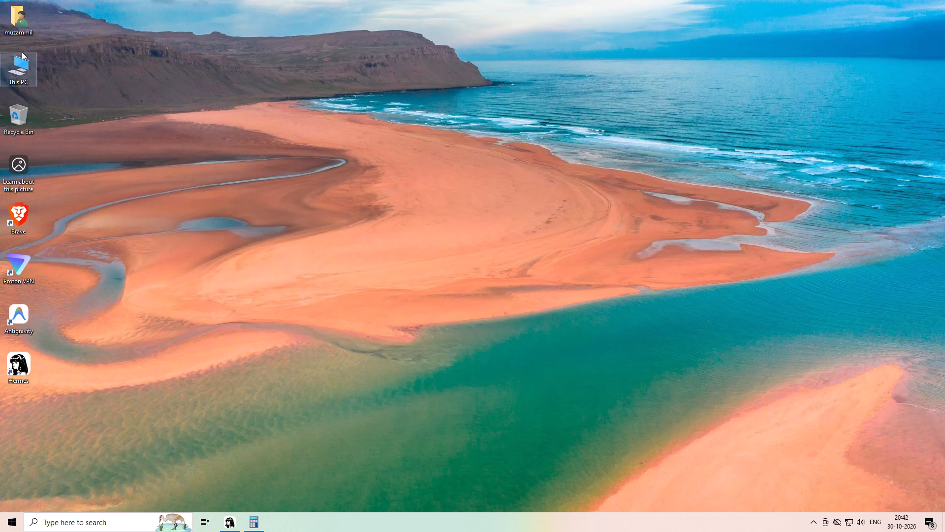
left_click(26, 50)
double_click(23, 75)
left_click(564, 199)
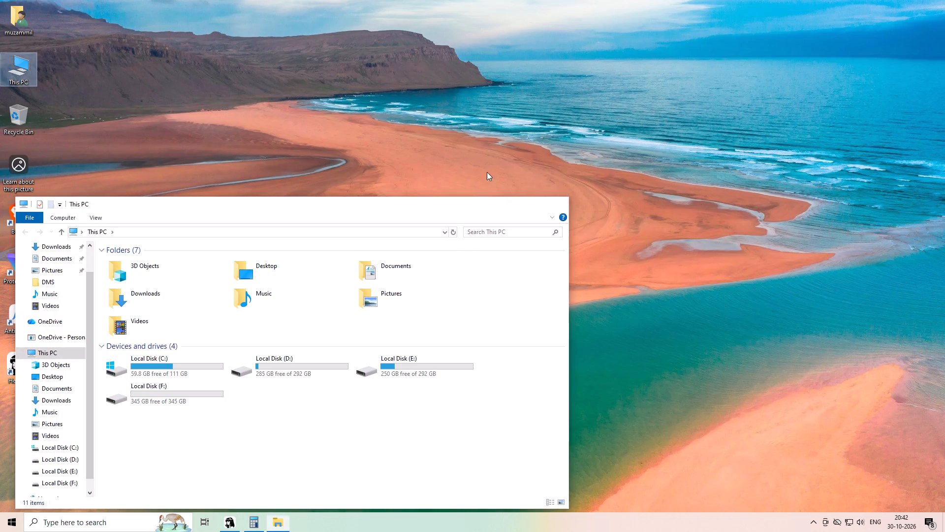
Open the leads spreadsheet from the user's folder on the desktop.
double_click(22, 26)
double_click(540, 311)
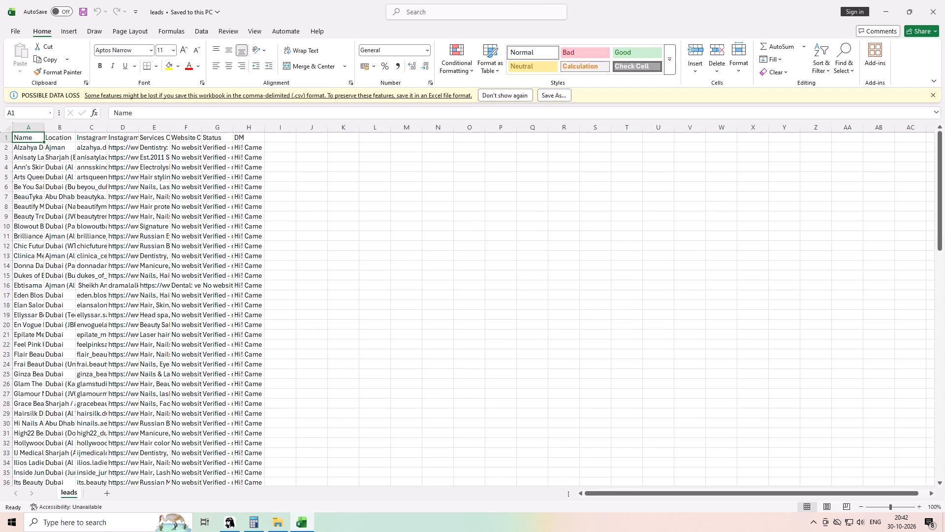
Move the stray address text from C16 to the end of row 16's Location in B16, separated by a space.
left_click(52, 287)
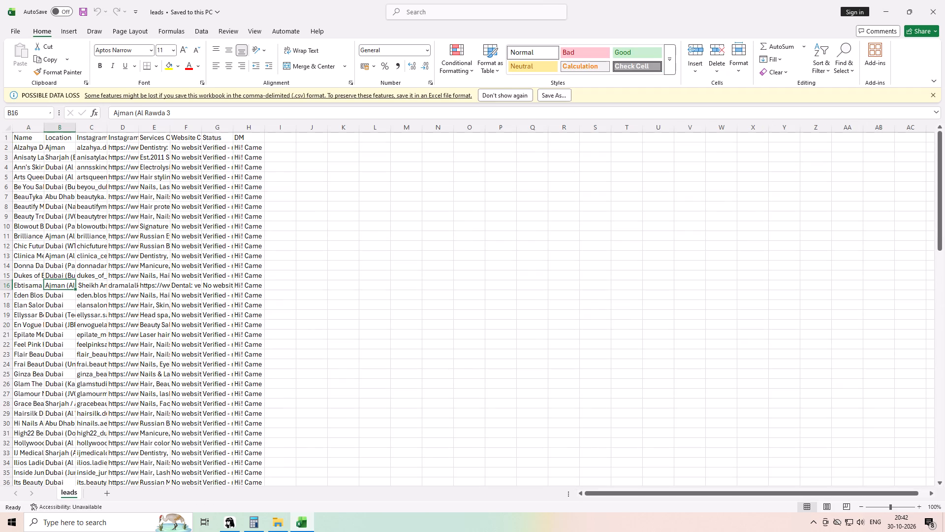
left_click(93, 287)
left_click_drag(183, 118, 112, 111)
key("ctrl+x")
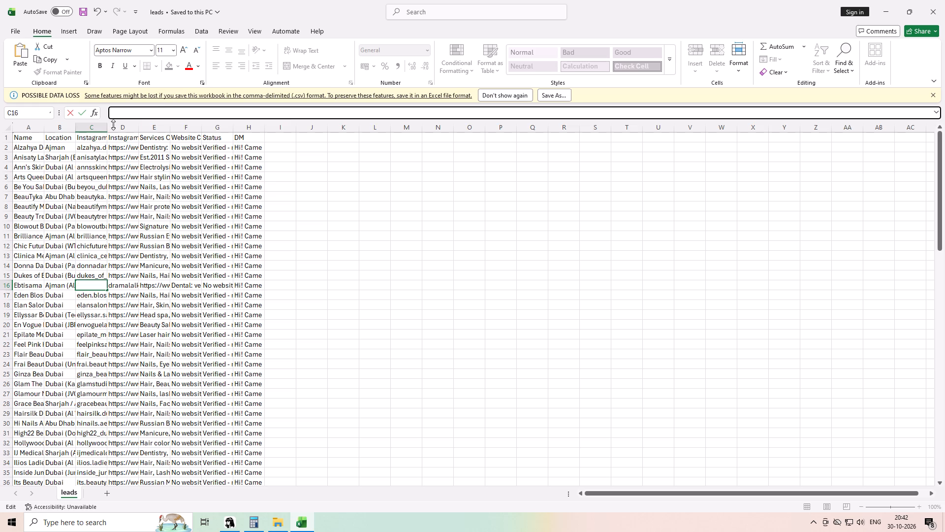
left_click(63, 286)
left_click(176, 116)
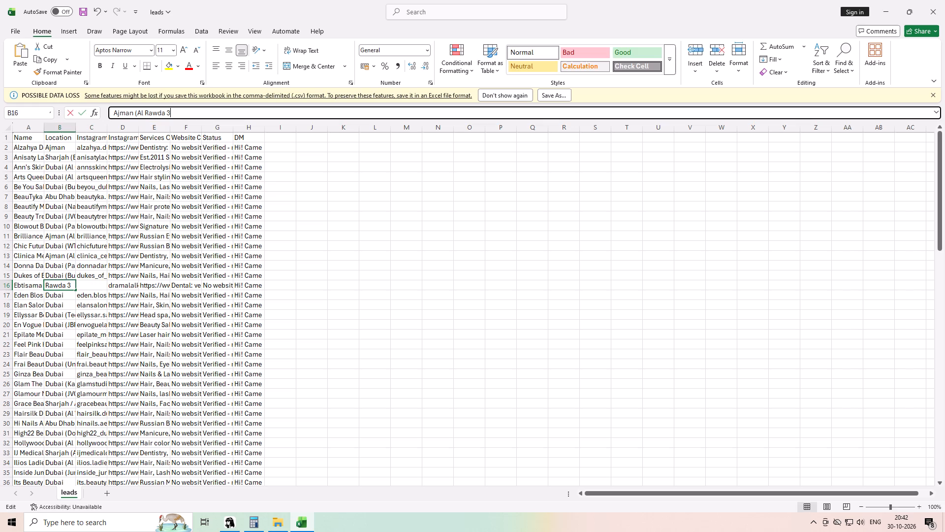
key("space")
key("ctrl+v")
left_click(334, 234)
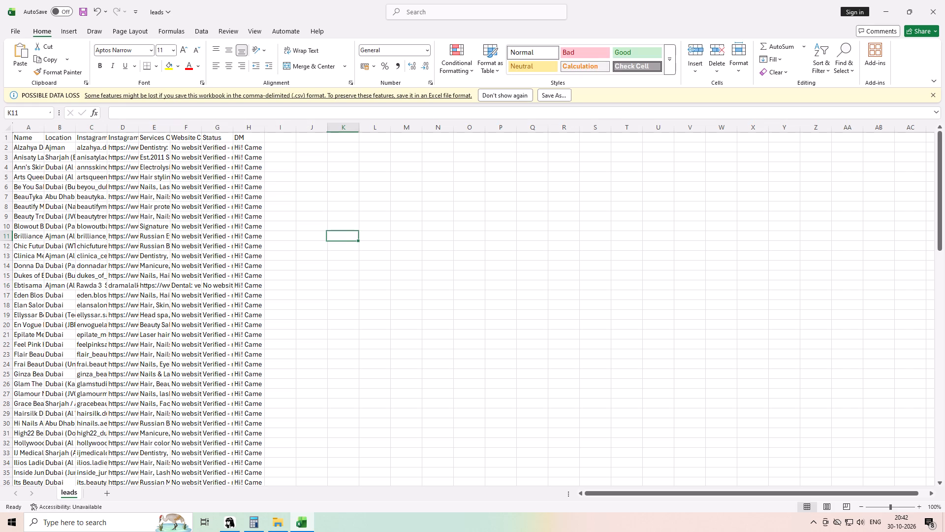
Move row 16's Instagram handle from D16 into C16, replacing that cell's contents.
left_click(130, 283)
double_click(174, 115)
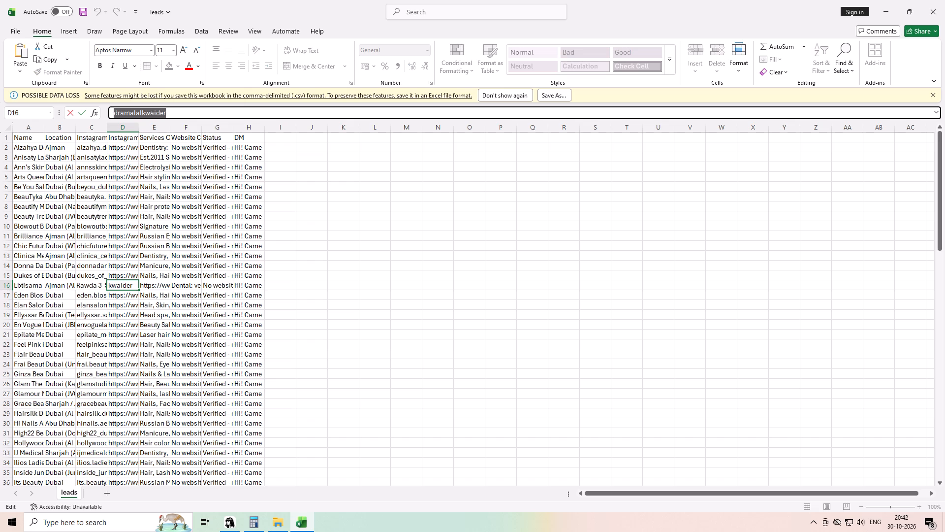
key("ctrl+x")
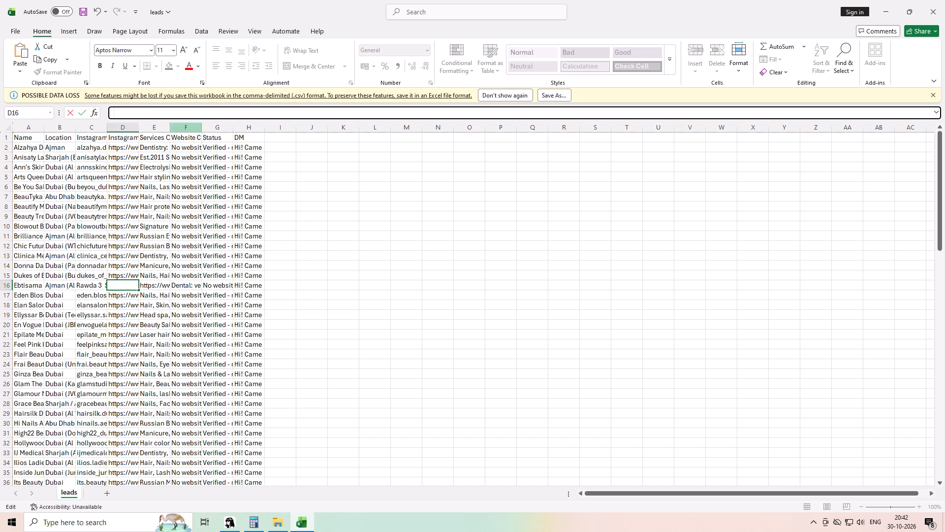
left_click(94, 287)
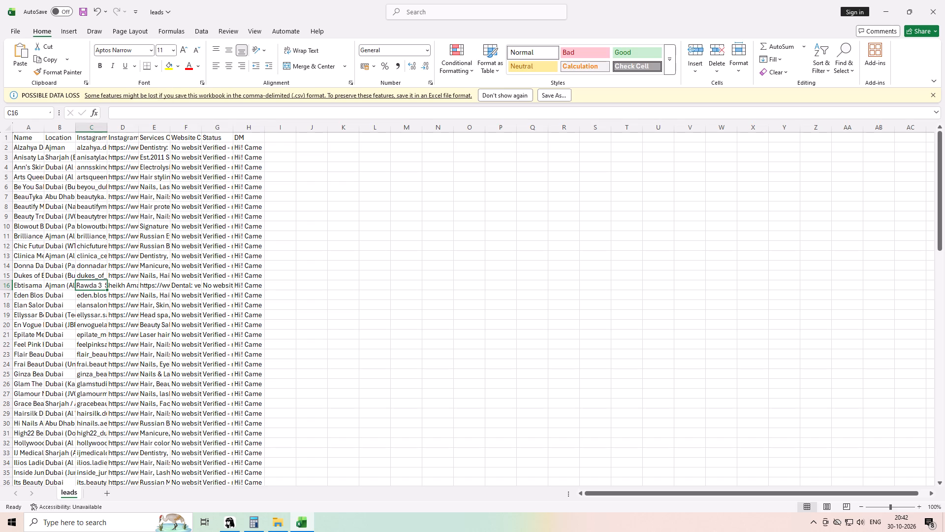
key("ctrl+v")
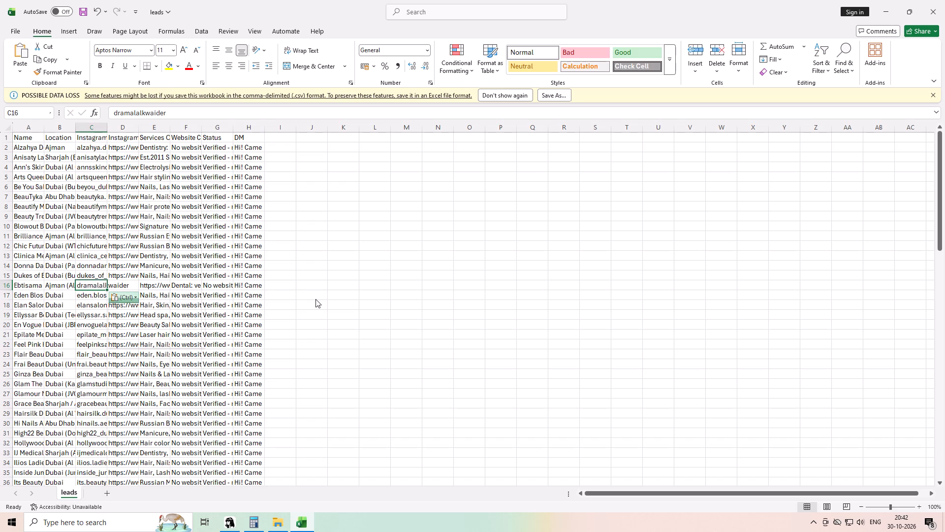
left_click(342, 295)
Move row 16's Instagram profile link from E16 into D16.
left_click(154, 289)
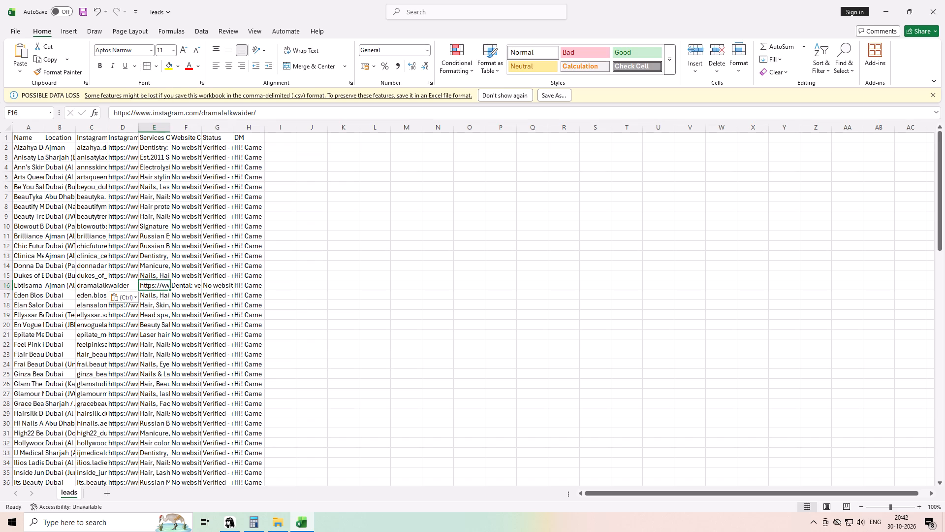
left_click_drag(270, 115, 63, 123)
key("ctrl+x")
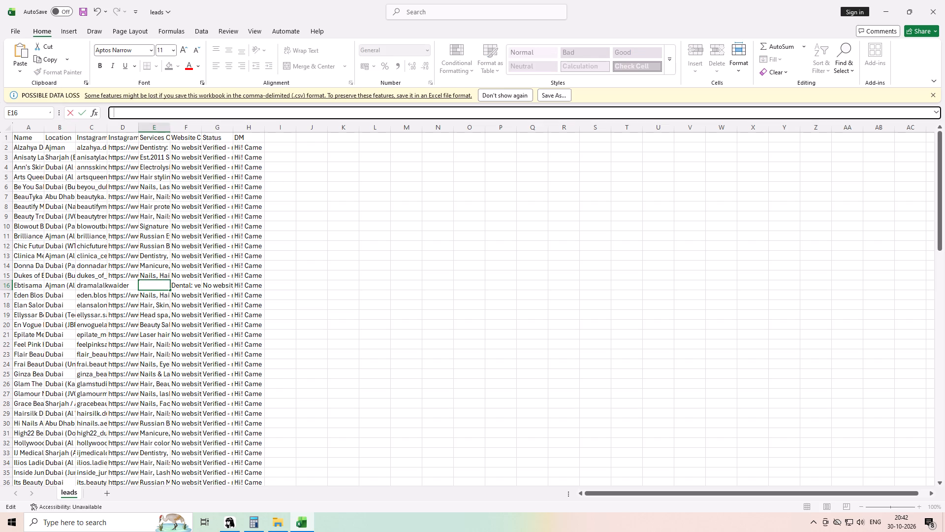
left_click(130, 284)
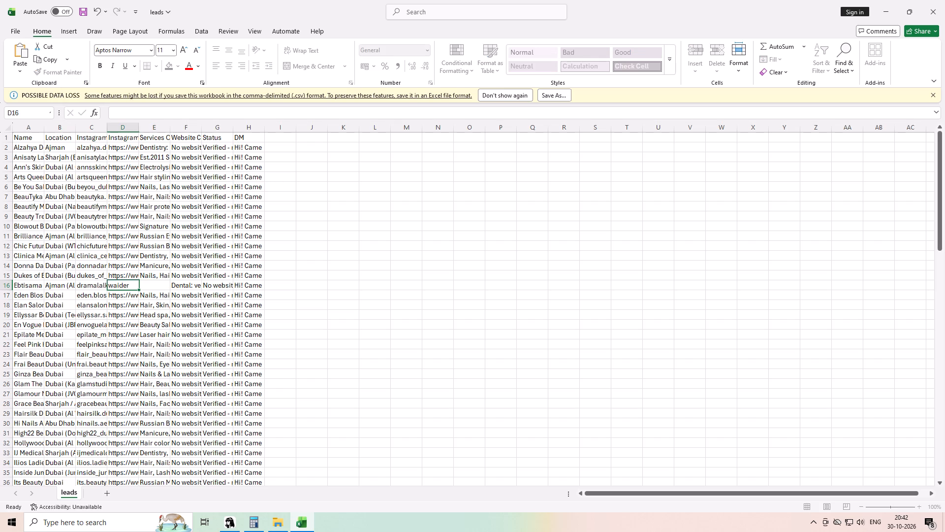
key("ctrl+v")
left_click(300, 283)
Copy the services text "Dental: veneers, braces, smile makeover, pediatric dentistry" from F16 into E16.
left_click(193, 284)
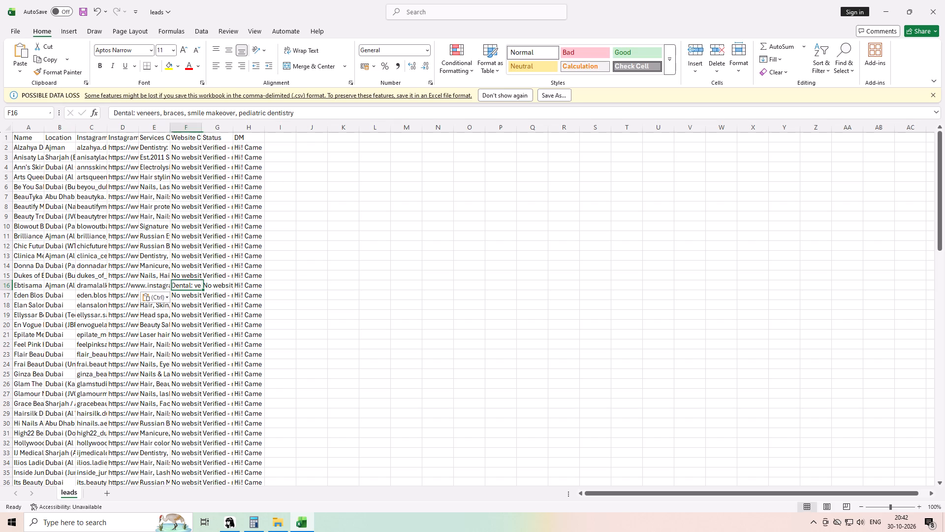
left_click_drag(309, 114, 30, 124)
key("ctrl+c")
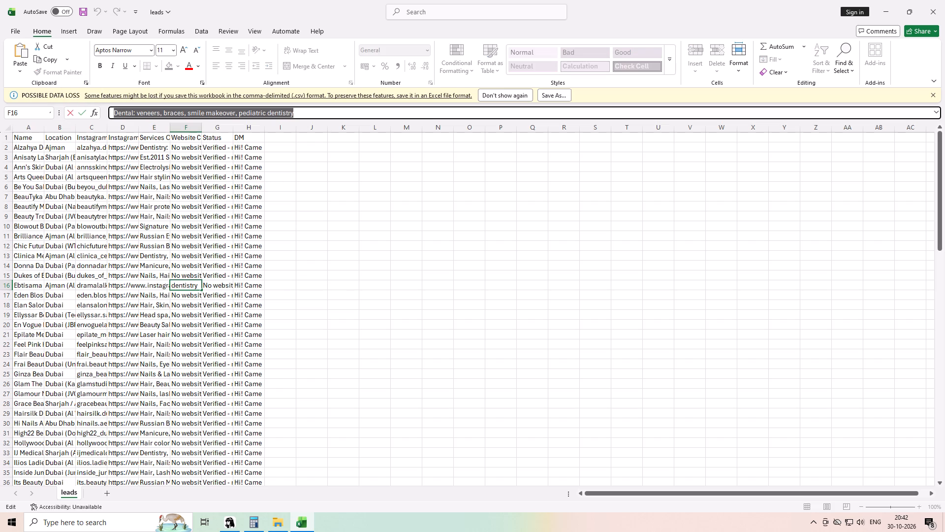
left_click(157, 288)
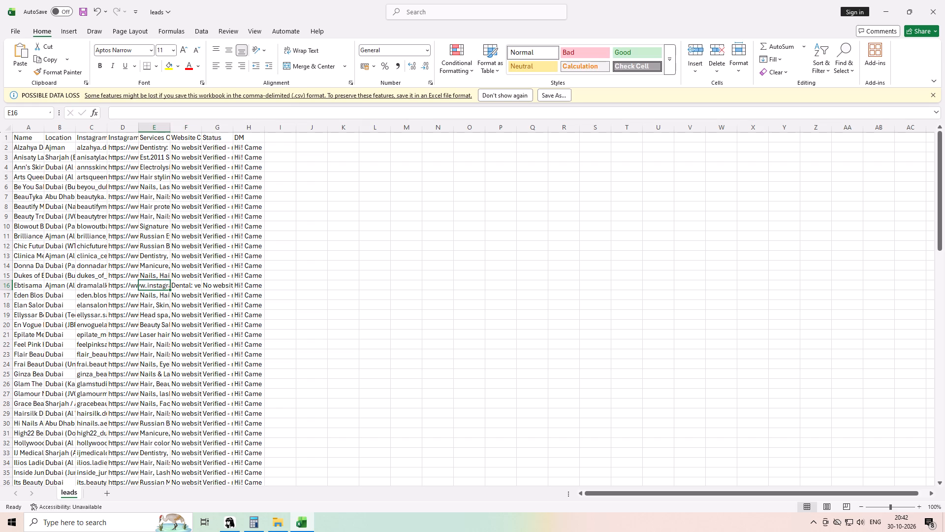
key("ctrl+v")
left_click(400, 291)
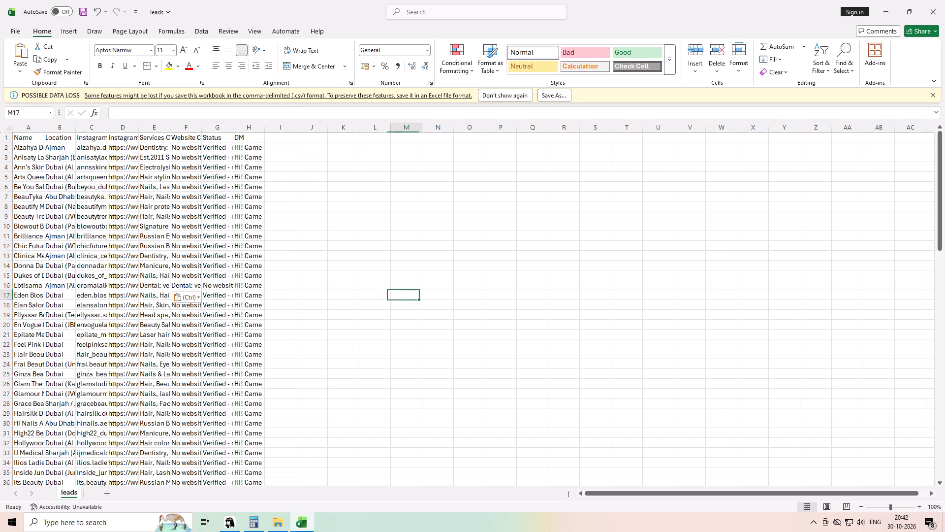
Copy "No website link in Instagram bio (phone + maps only)" from G16 into F16, replacing the services text there.
left_click(213, 284)
left_click_drag(287, 112, 98, 115)
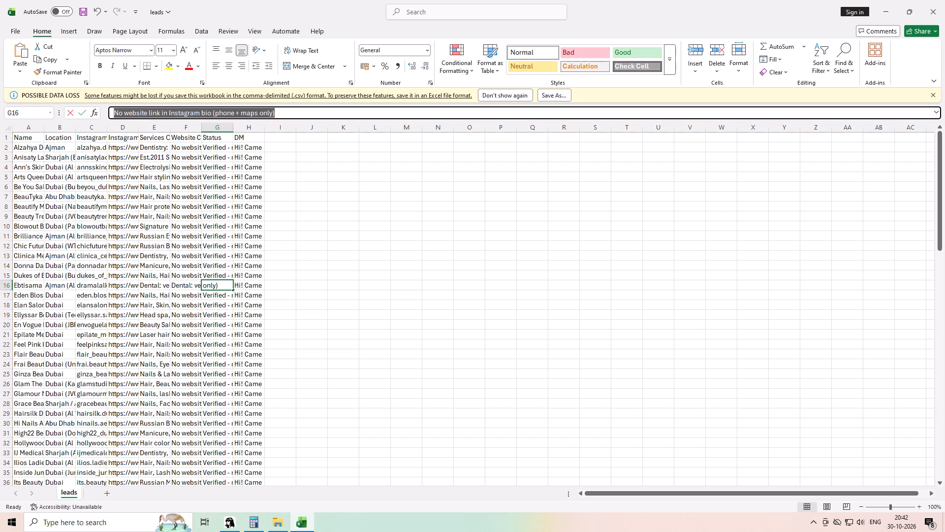
left_click_drag(98, 115, 98, 115)
key("ctrl+c")
left_click(181, 282)
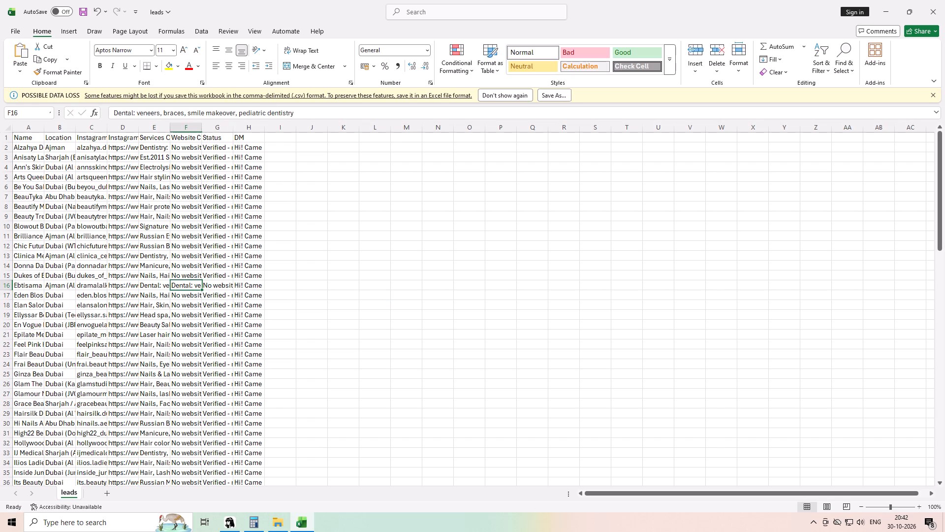
key("ctrl+v")
left_click(279, 293)
Select row 16's Status cell, G16.
left_click(217, 283)
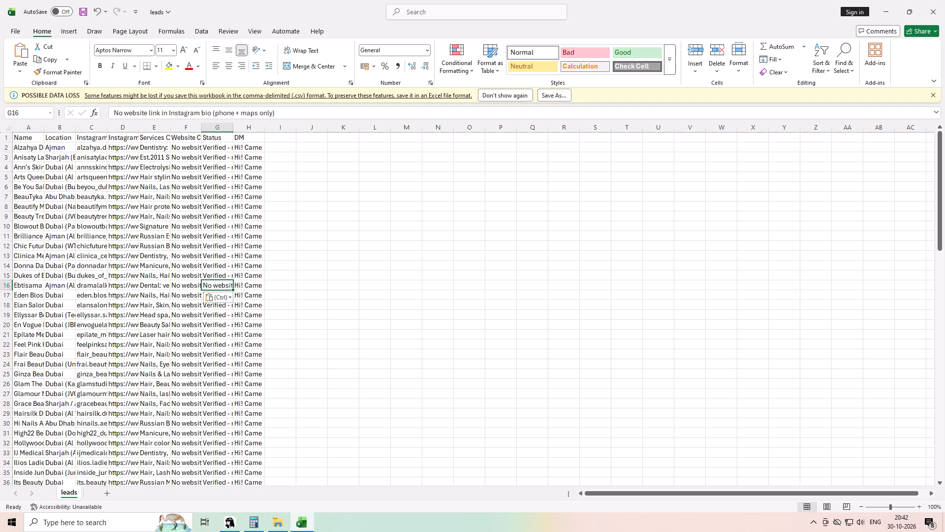
Replace the status text in cell G16 with "Verified - no website" copied from G15, and save the leads workbook.
left_click(213, 274)
left_click_drag(201, 114, 0, 117)
key("ctrl+c")
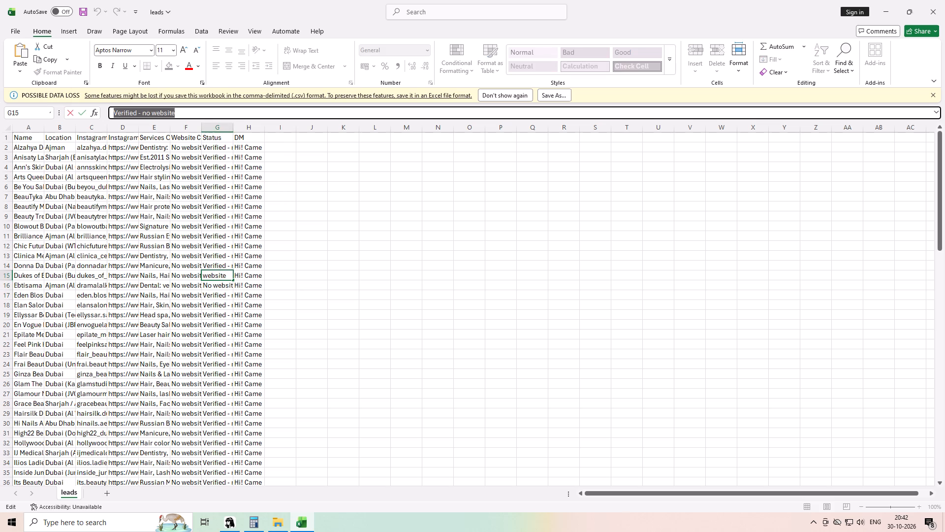
left_click(419, 281)
left_click(213, 283)
left_click_drag(286, 112, 0, 133)
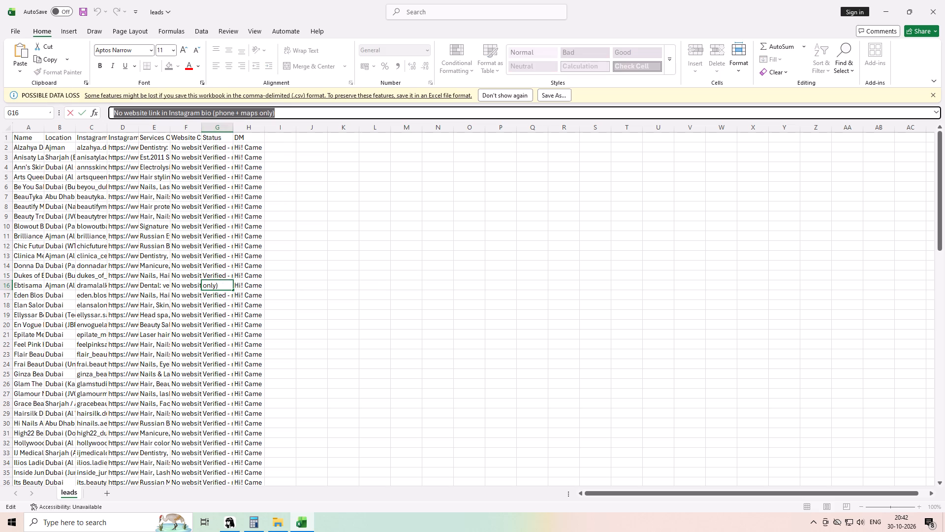
key("ctrl+v")
left_click(570, 318)
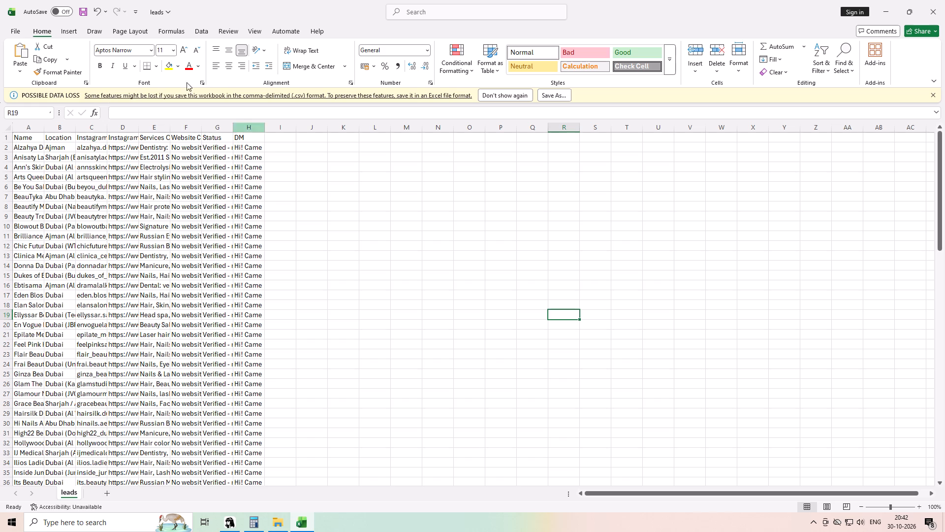
key("ctrl+s")
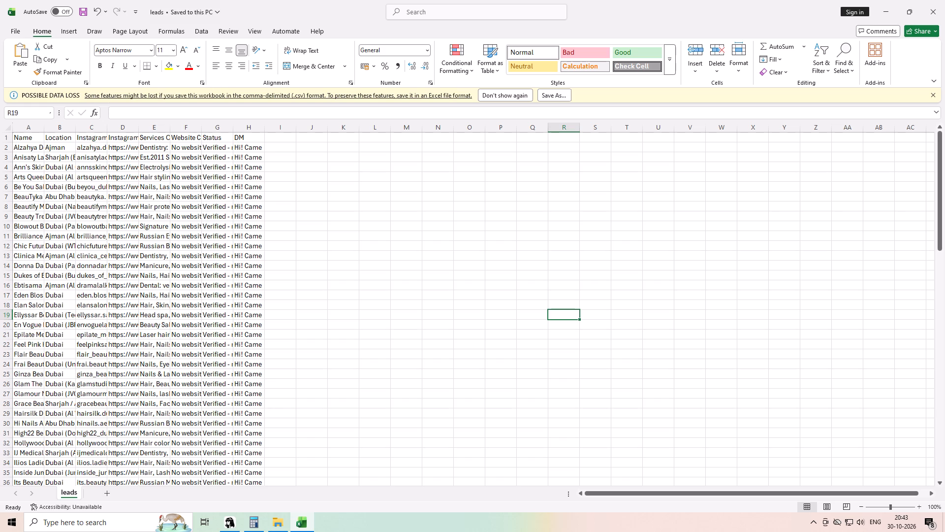
Look through the lead rows of the leads sheet.
left_click(8, 131)
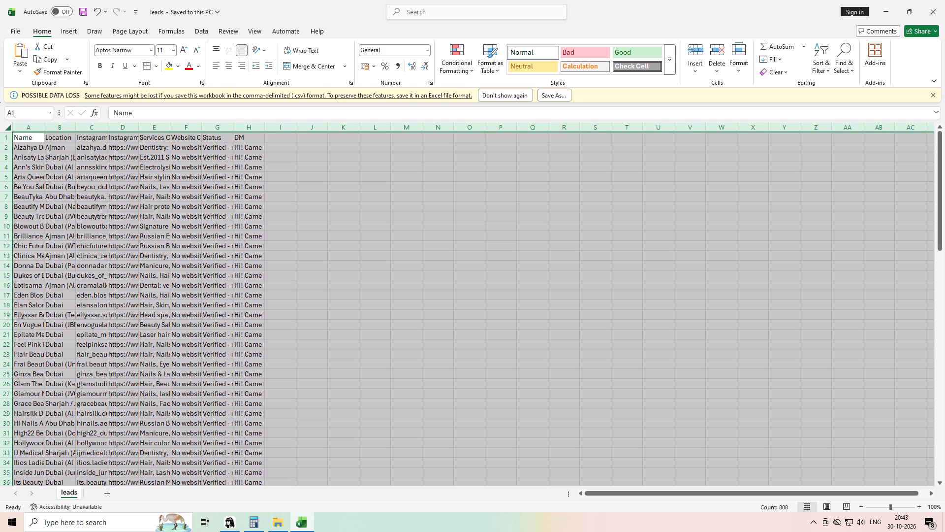
left_click(375, 200)
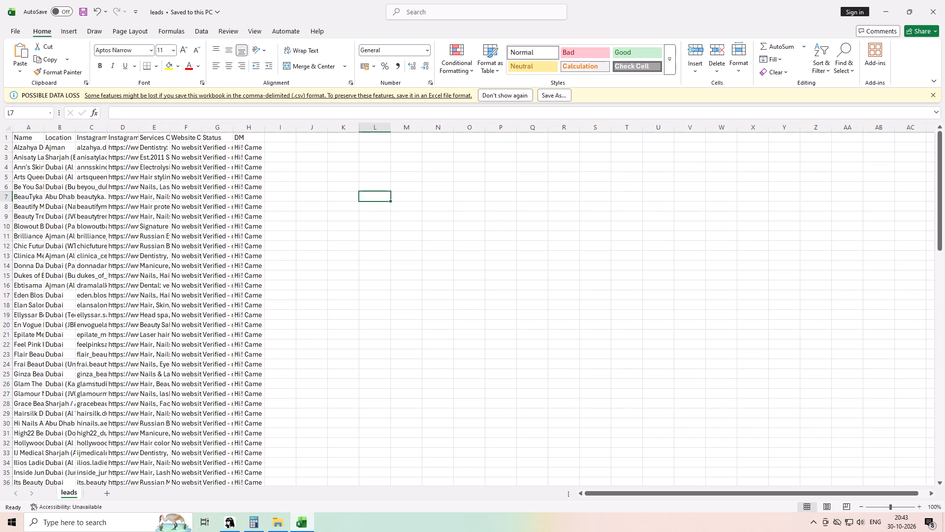
scroll(326, 303, "down", 10)
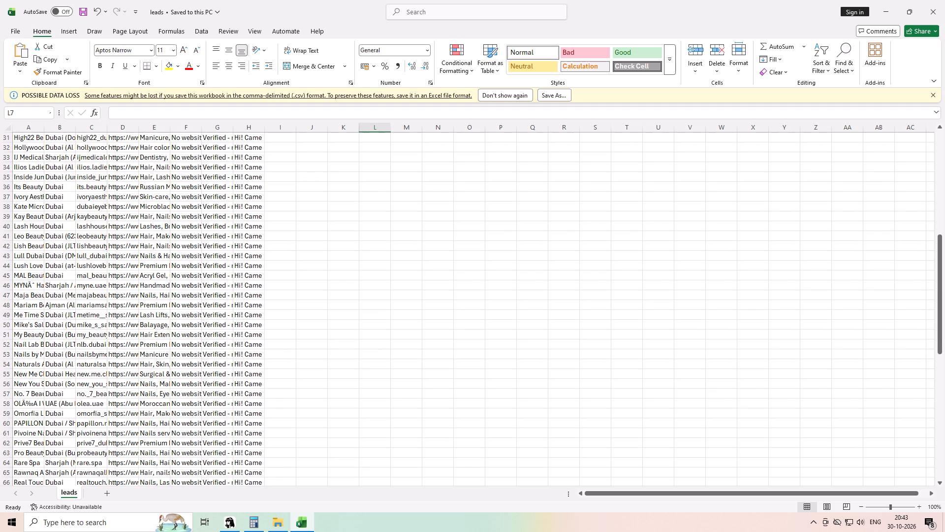
scroll(326, 303, "up", 9)
scroll(326, 303, "down", 1)
scroll(326, 303, "up", 5)
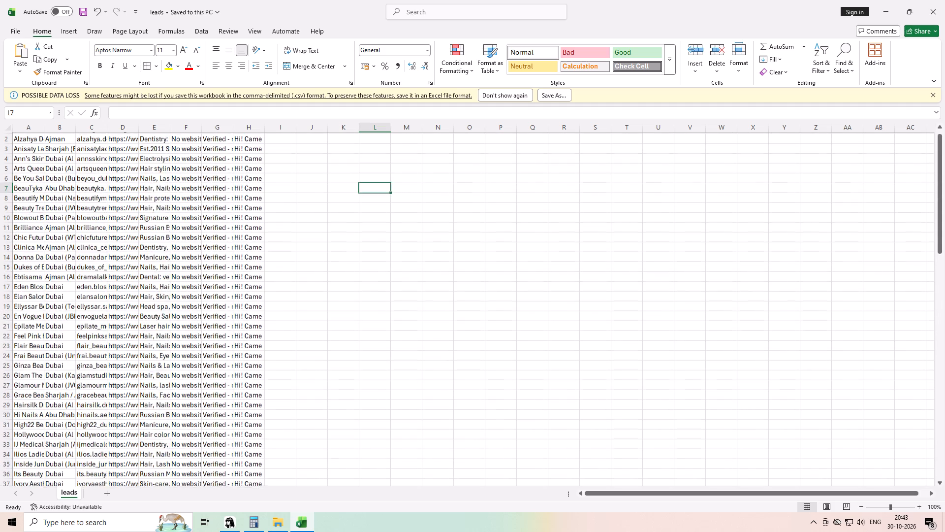
scroll(326, 303, "up", 1)
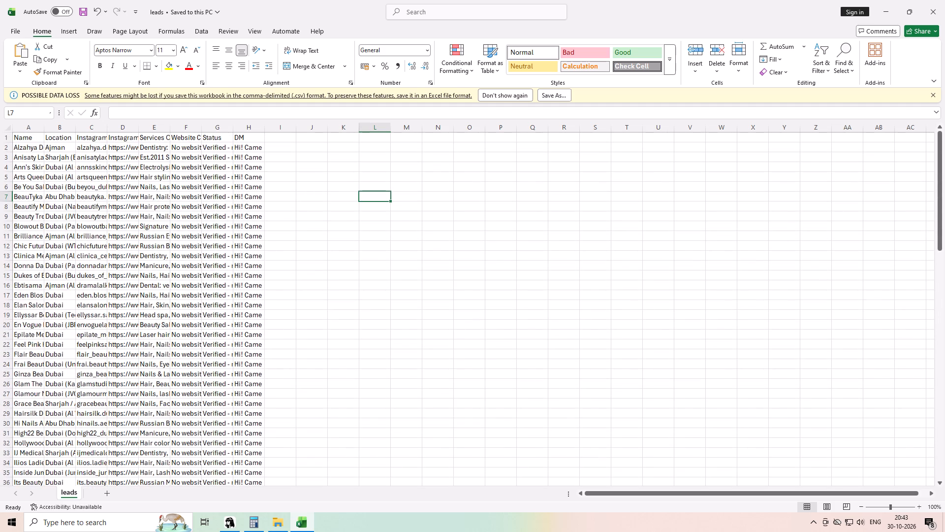
scroll(326, 304, "up", 2)
scroll(326, 304, "down", 2)
scroll(326, 304, "up", 20)
scroll(326, 304, "up", 3)
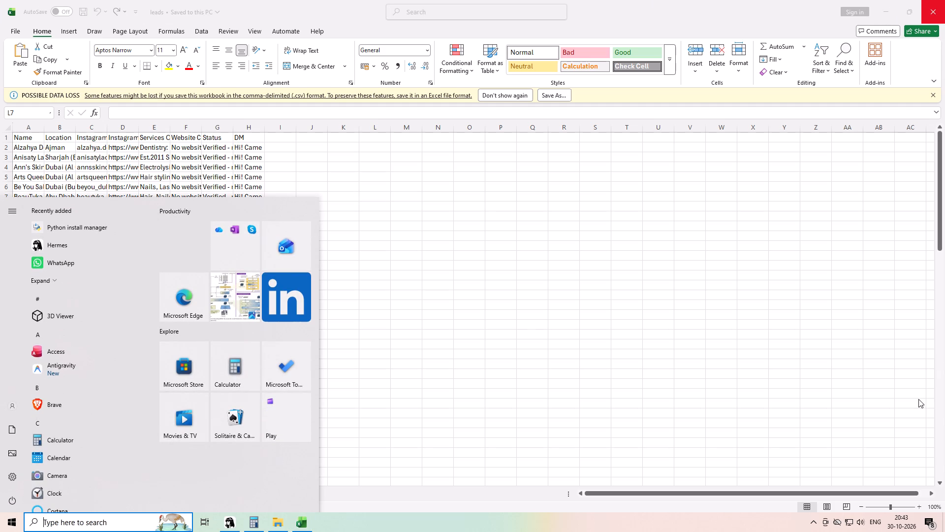
left_click(486, 326)
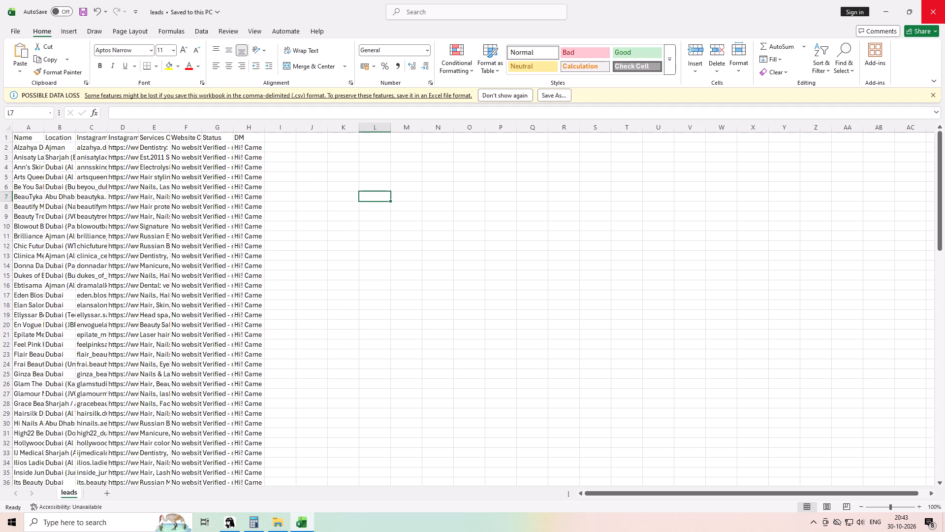
AutoFit the widths of all columns in the leads sheet to their contents.
left_click(8, 121)
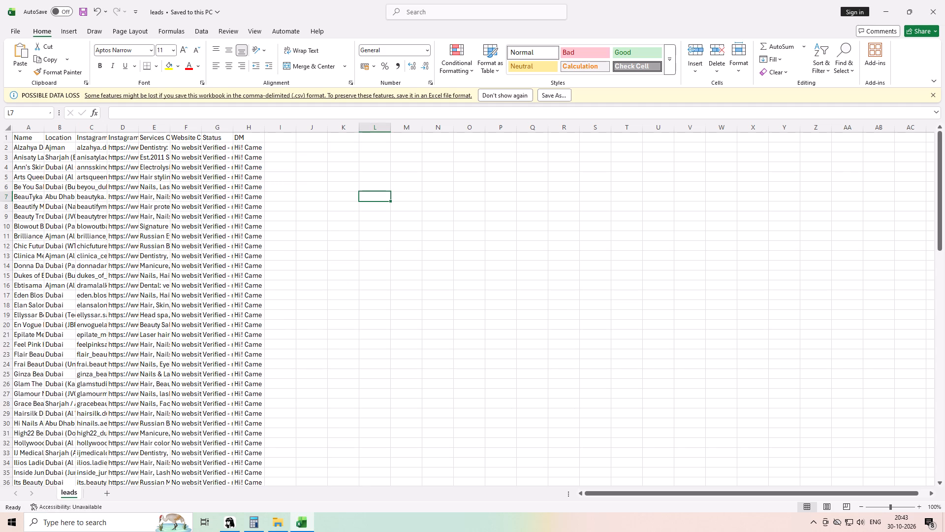
left_click(12, 126)
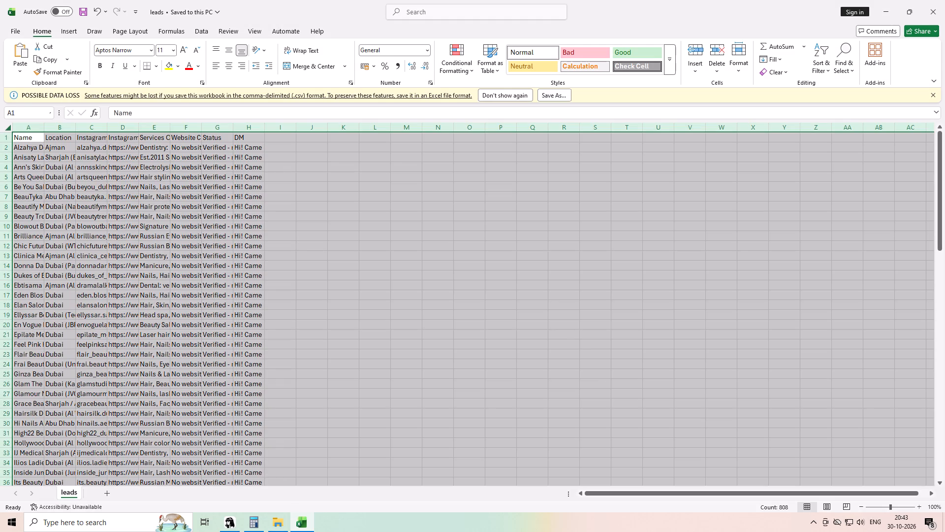
double_click(43, 125)
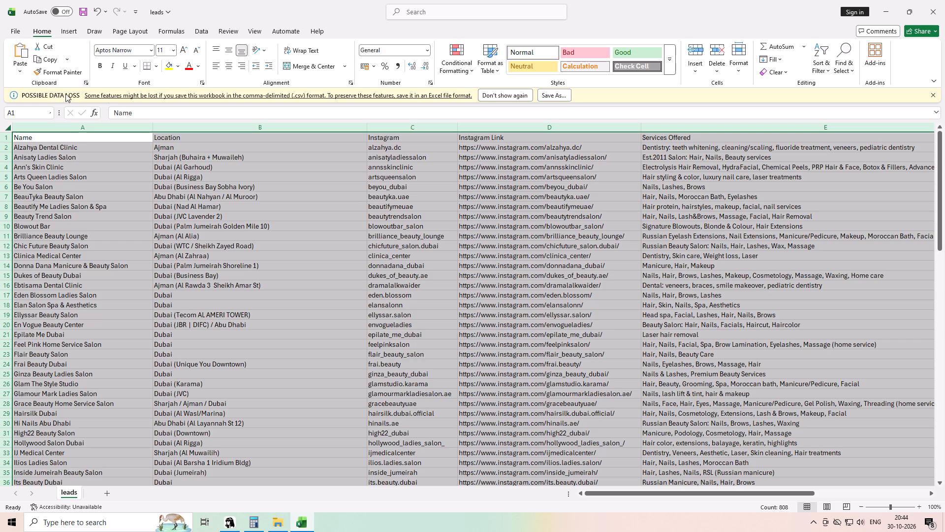
left_click(331, 265)
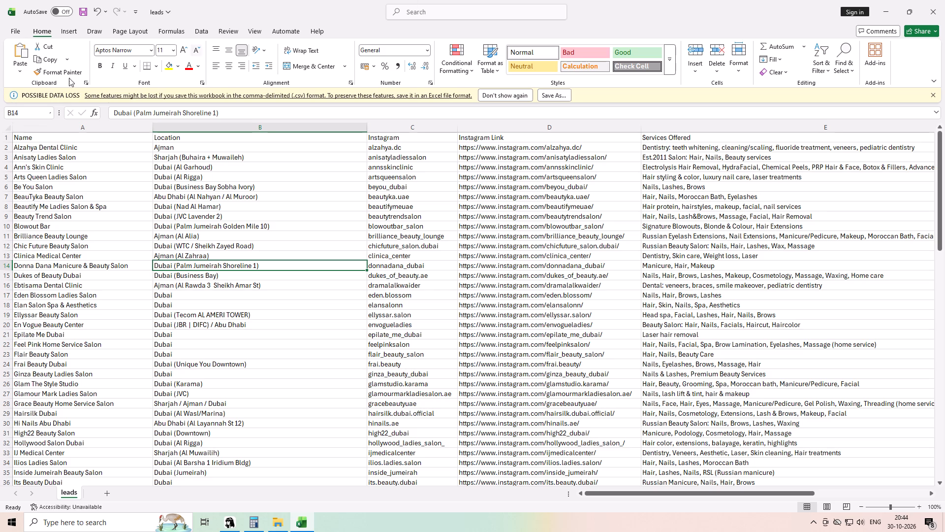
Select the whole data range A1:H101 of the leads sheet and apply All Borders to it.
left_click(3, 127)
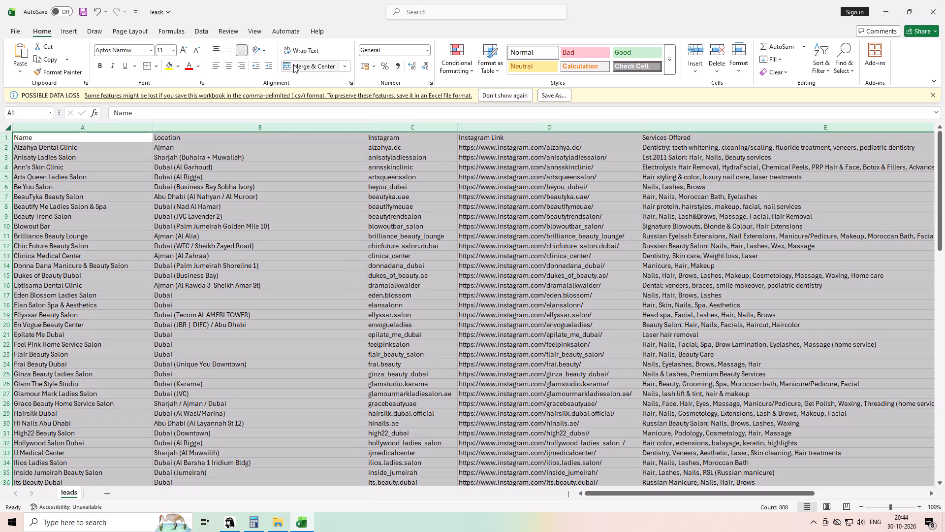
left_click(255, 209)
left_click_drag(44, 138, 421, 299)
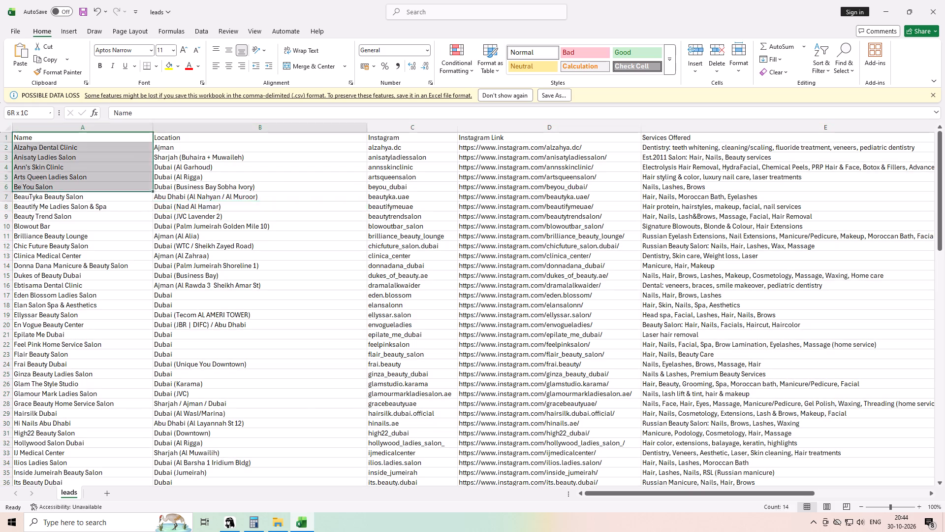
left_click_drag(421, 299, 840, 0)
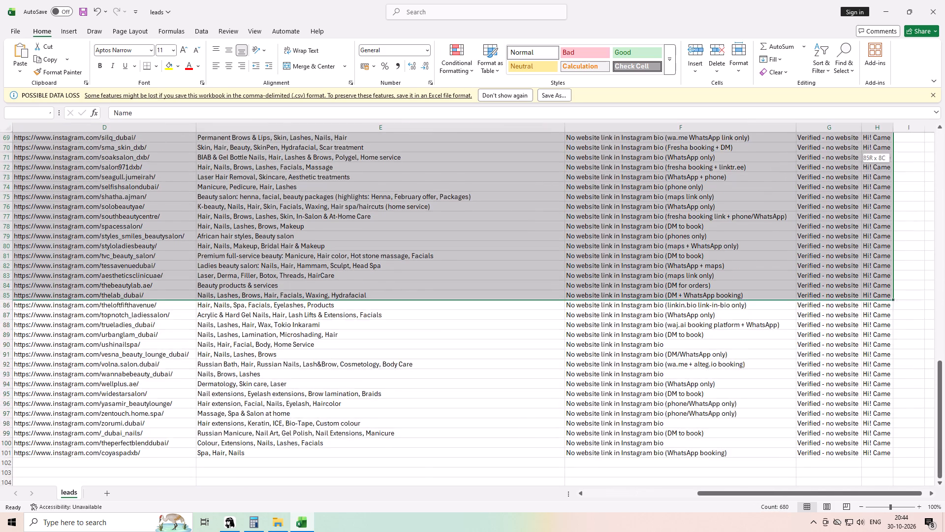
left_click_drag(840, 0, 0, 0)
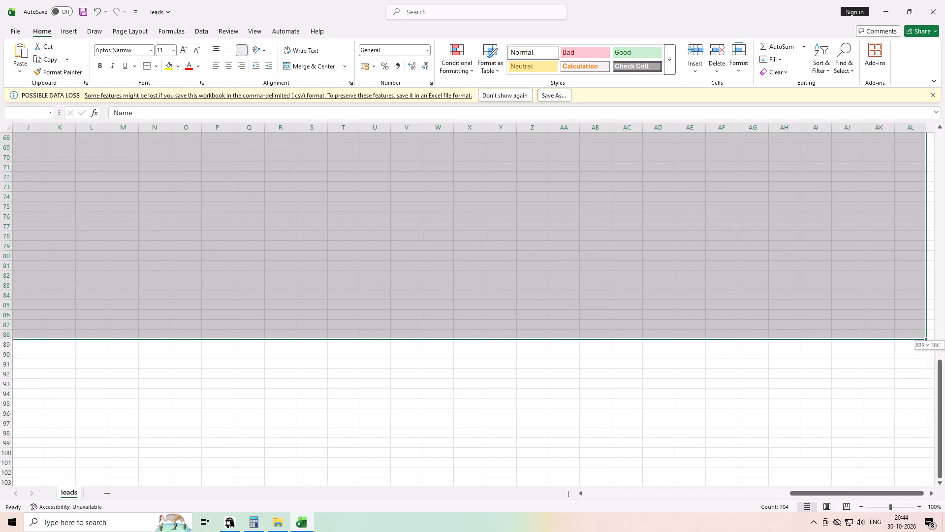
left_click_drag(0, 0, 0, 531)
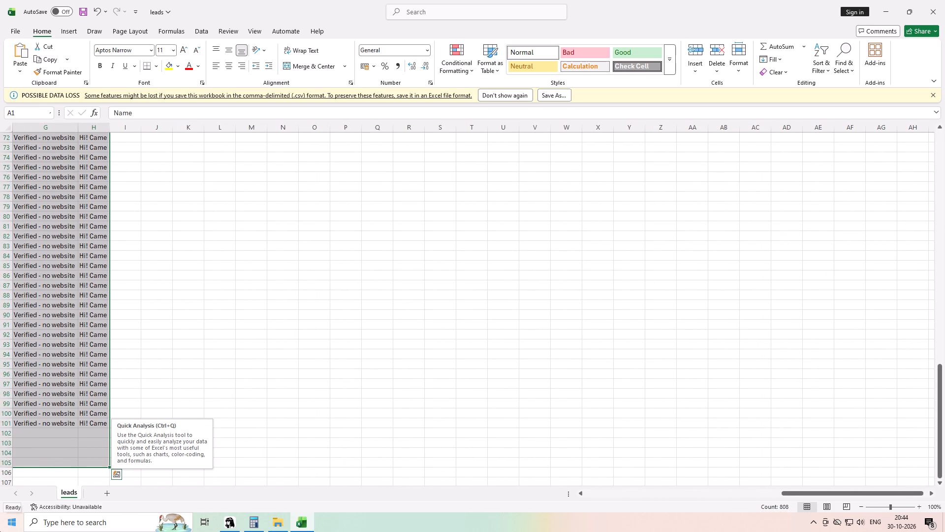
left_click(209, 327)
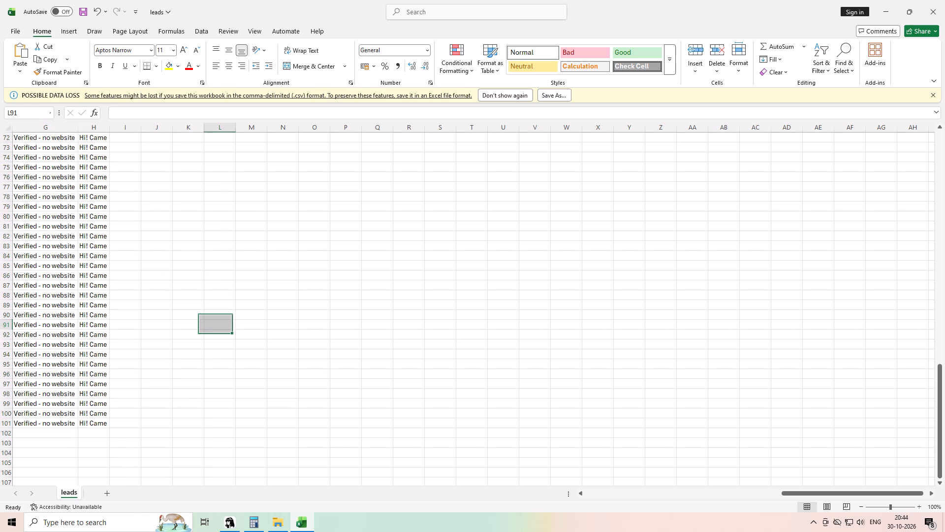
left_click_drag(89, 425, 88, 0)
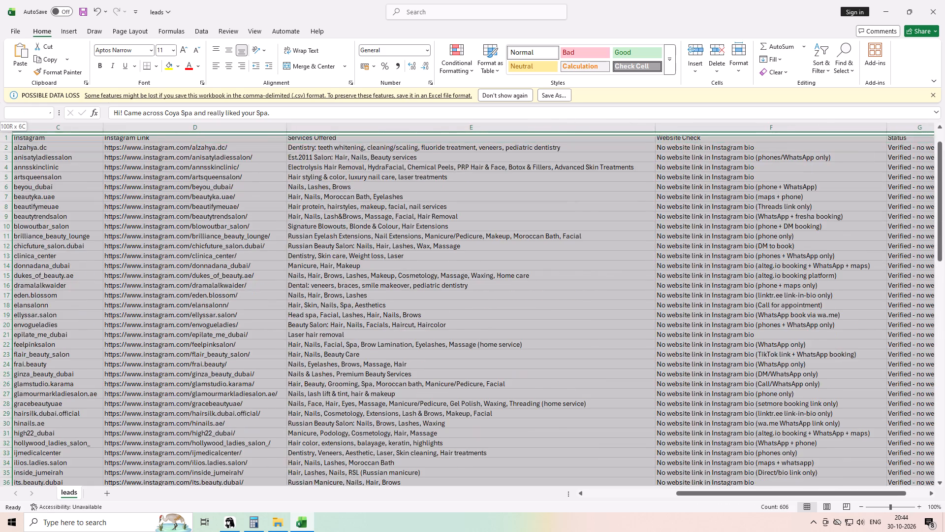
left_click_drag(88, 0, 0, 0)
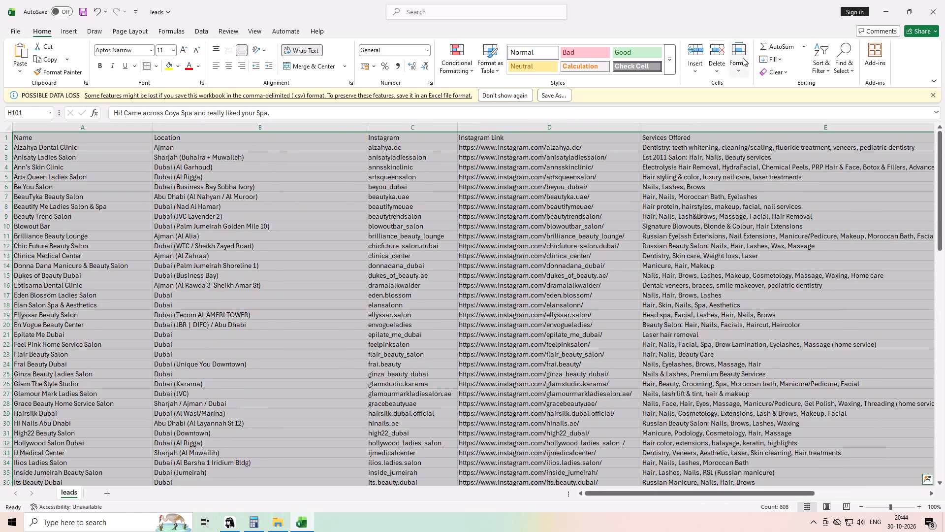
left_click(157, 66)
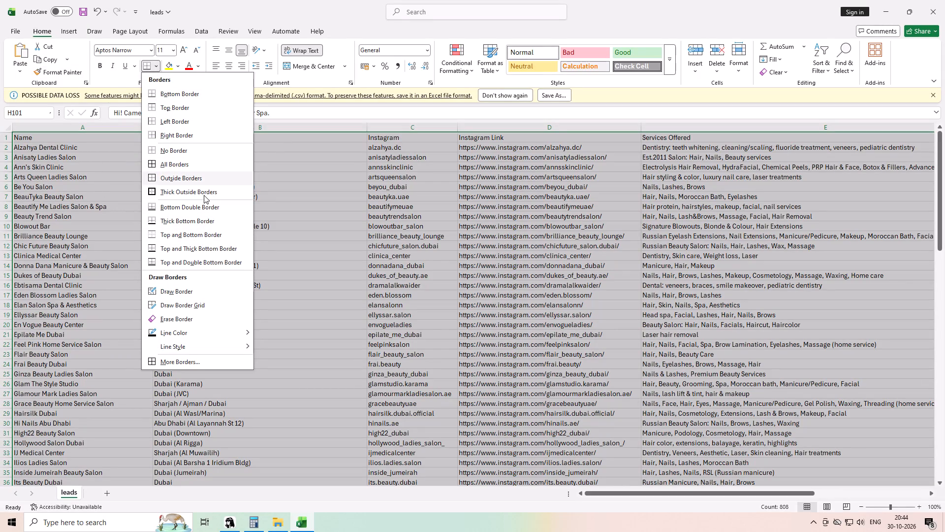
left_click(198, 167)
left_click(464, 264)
Look through the bordered rows and columns of the leads sheet.
scroll(367, 278, "up", 9)
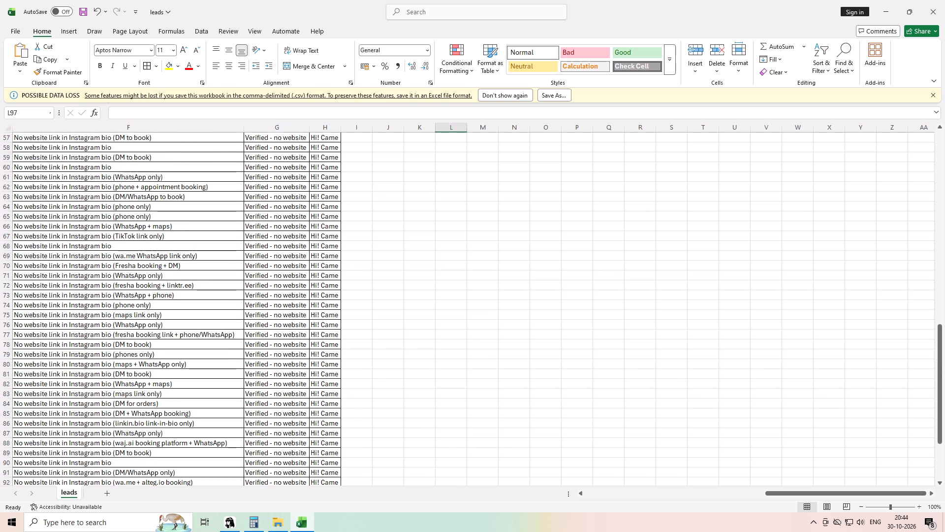
left_click_drag(807, 490, 460, 489)
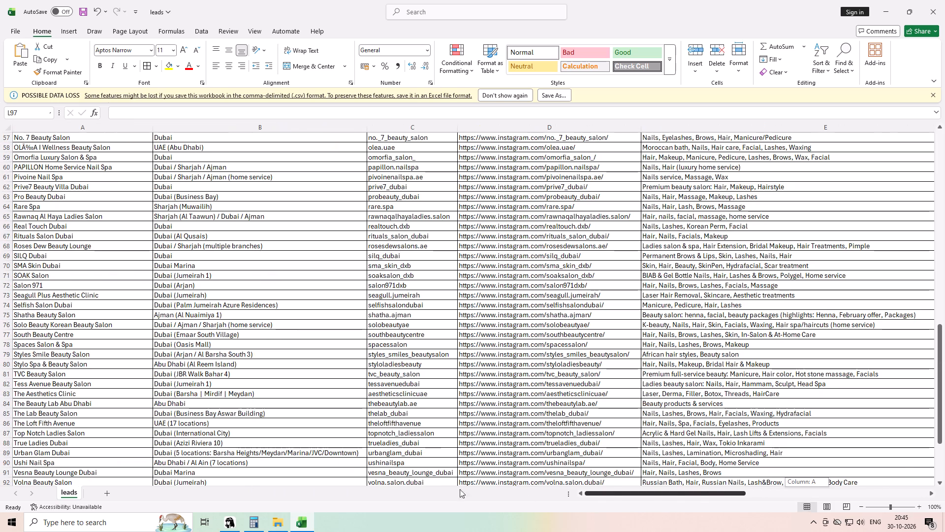
left_click_drag(460, 489, 712, 491)
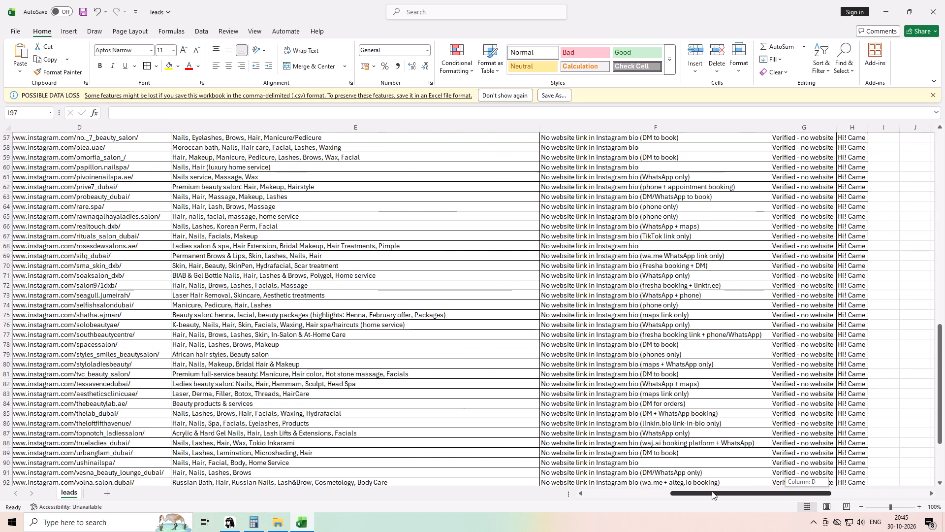
left_click_drag(712, 491, 357, 485)
left_click(222, 239)
scroll(252, 242, "up", 5)
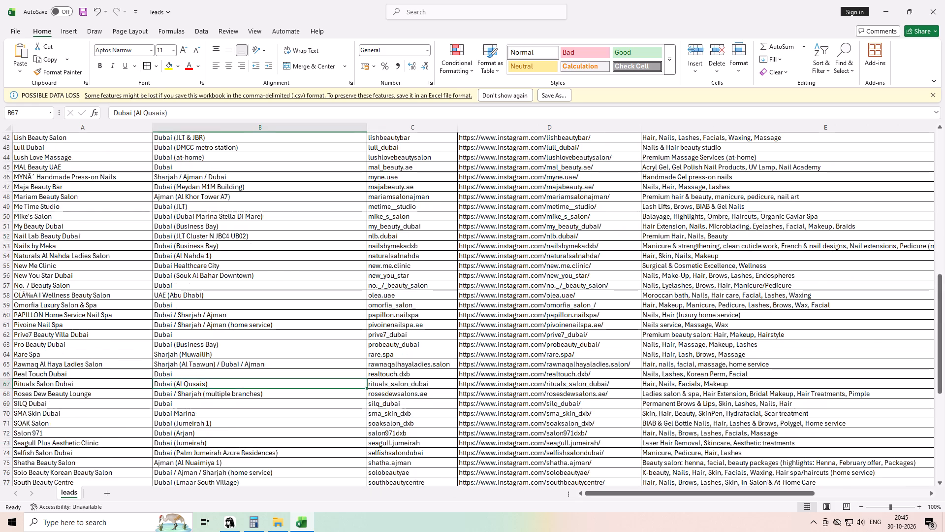
scroll(251, 241, "up", 16)
scroll(151, 187, "down", 1)
scroll(151, 187, "up", 12)
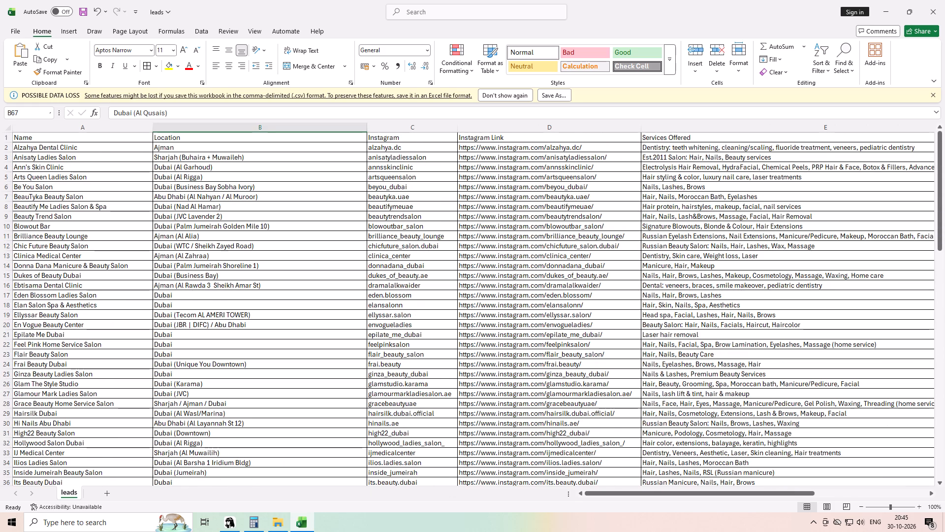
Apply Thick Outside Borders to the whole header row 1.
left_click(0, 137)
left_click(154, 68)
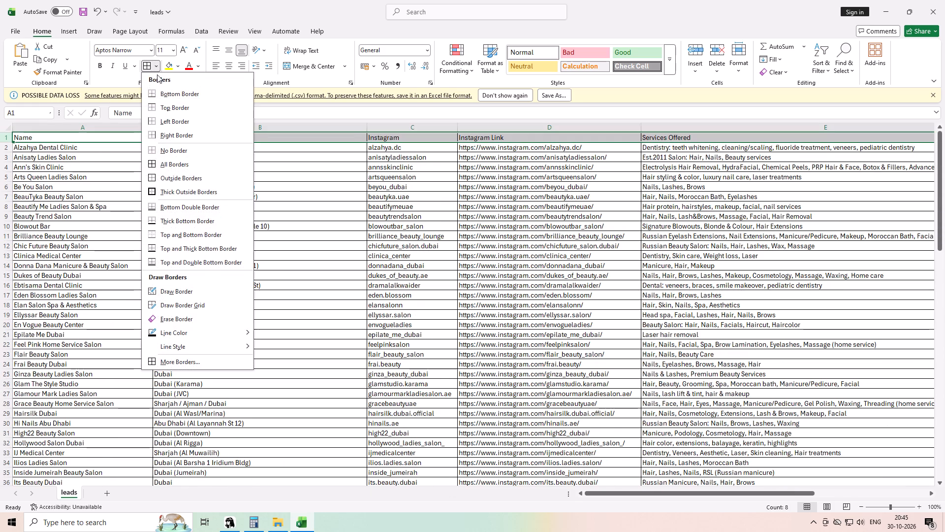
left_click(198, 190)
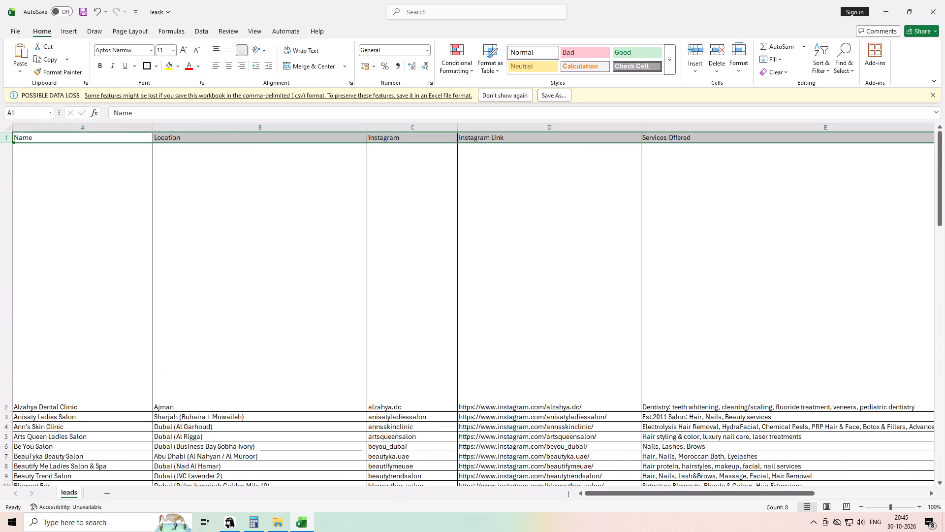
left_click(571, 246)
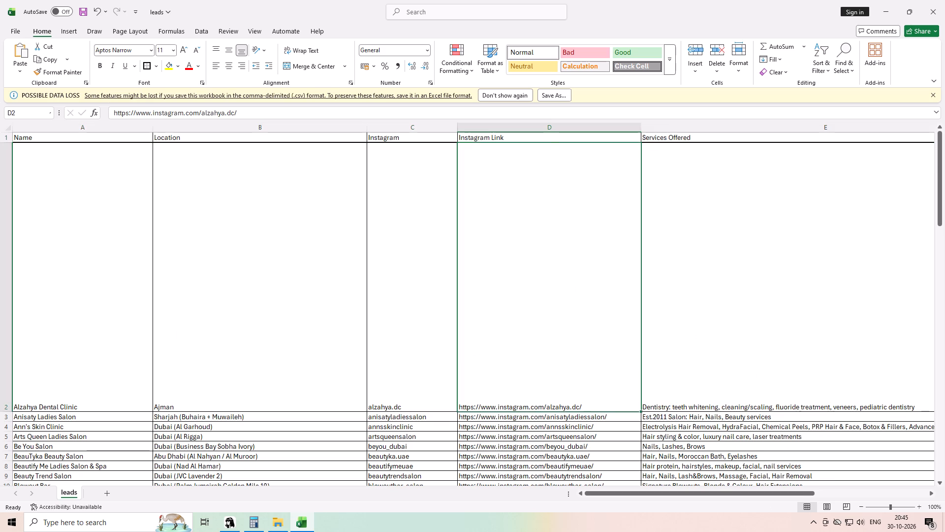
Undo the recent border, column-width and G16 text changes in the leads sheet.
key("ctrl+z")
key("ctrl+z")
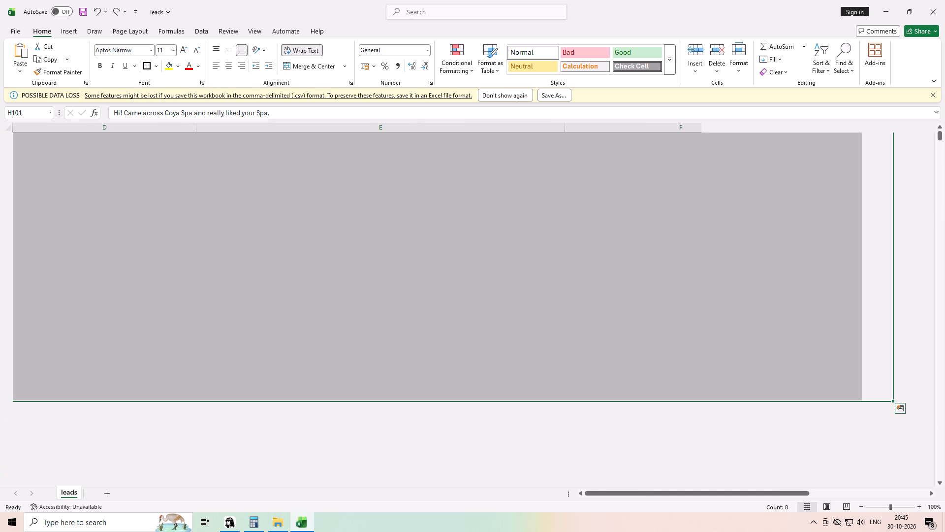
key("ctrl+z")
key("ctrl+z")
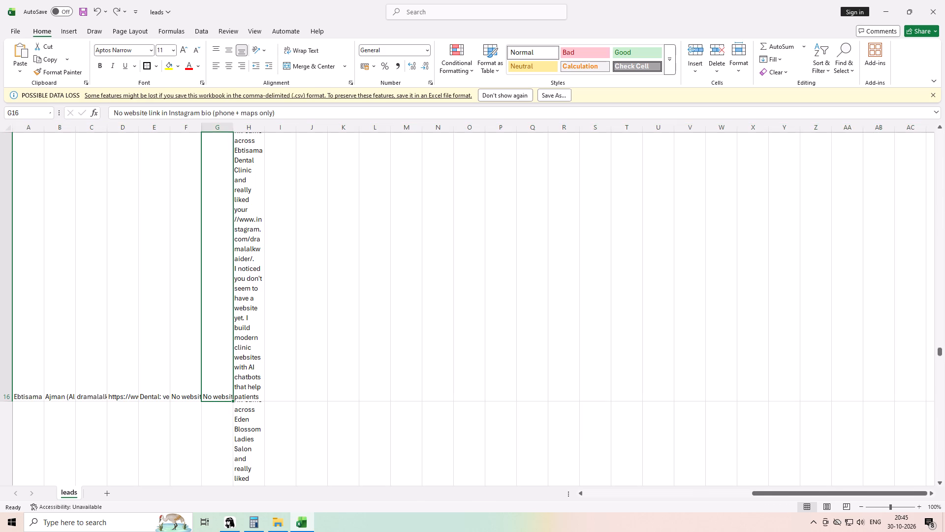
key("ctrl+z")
Close the leads workbook without saving and reopen leads from the user folder.
left_click(944, 0)
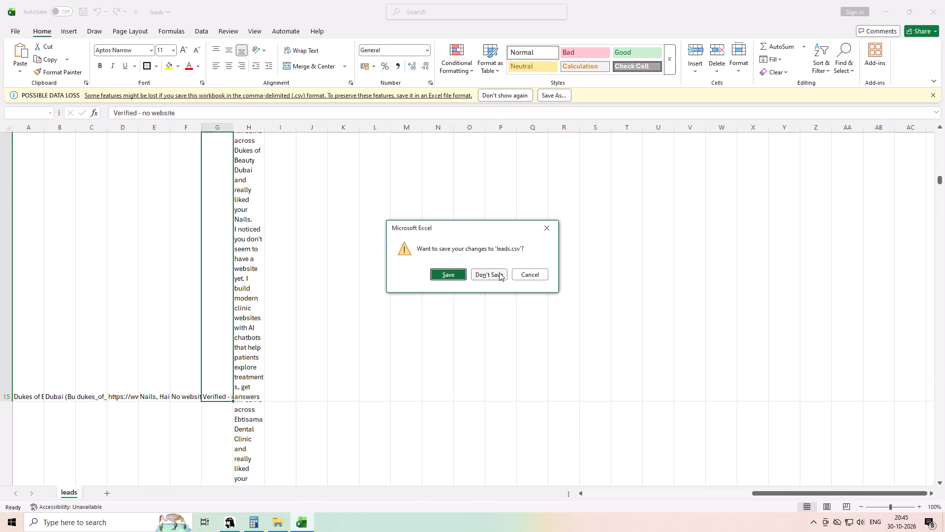
left_click(499, 272)
double_click(557, 301)
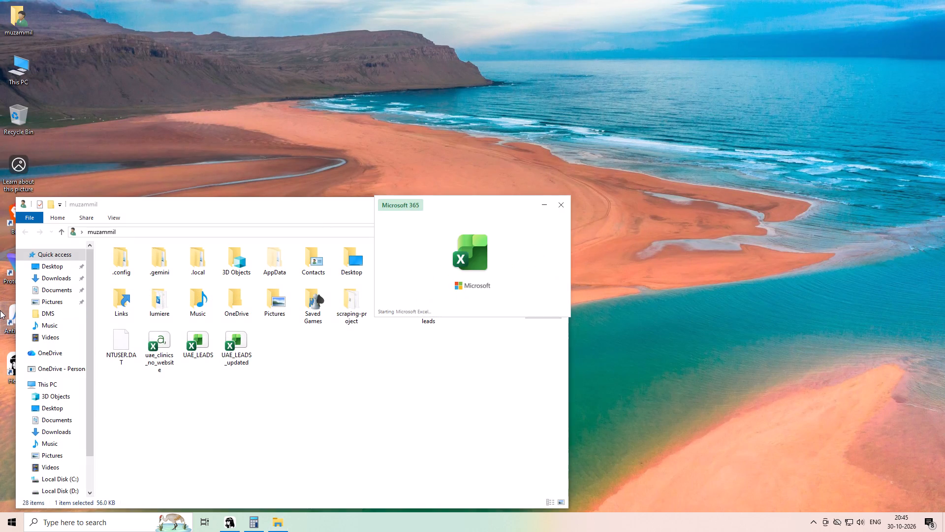
scroll(368, 228, "up", 7)
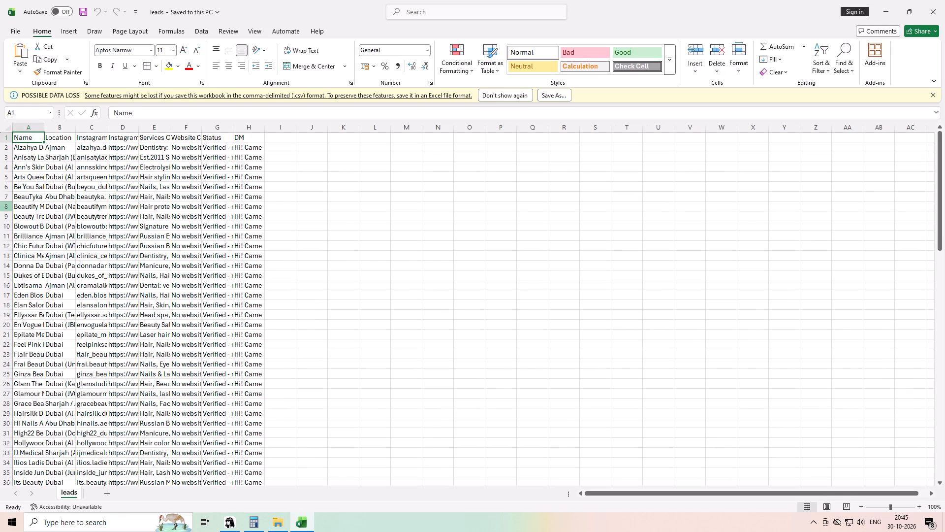
AutoFit the widths of all columns in the leads sheet to their contents.
left_click(0, 128)
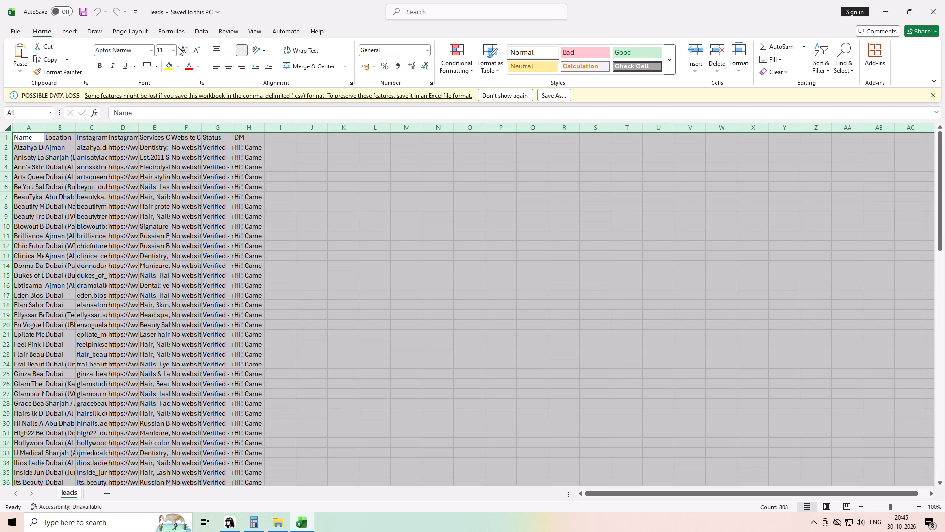
double_click(44, 129)
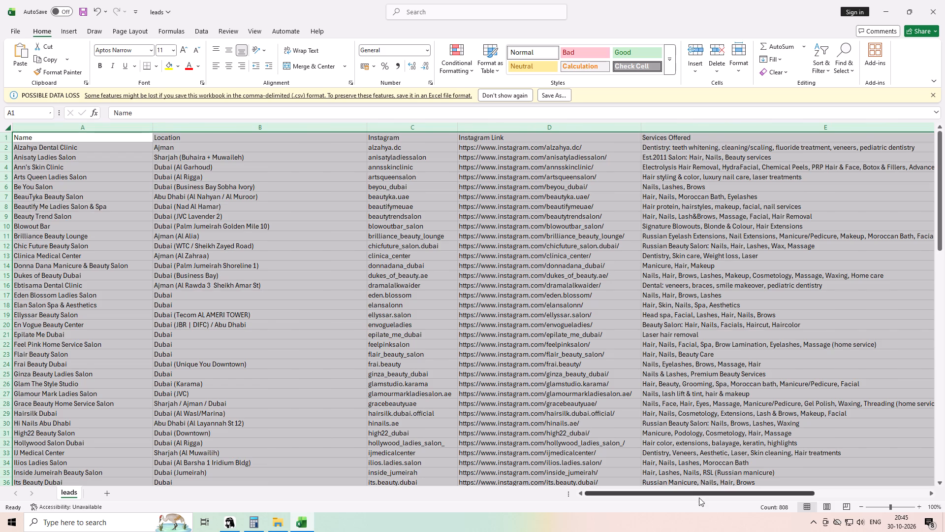
Apply All Borders to every cell of the leads sheet.
left_click_drag(699, 497, 459, 480)
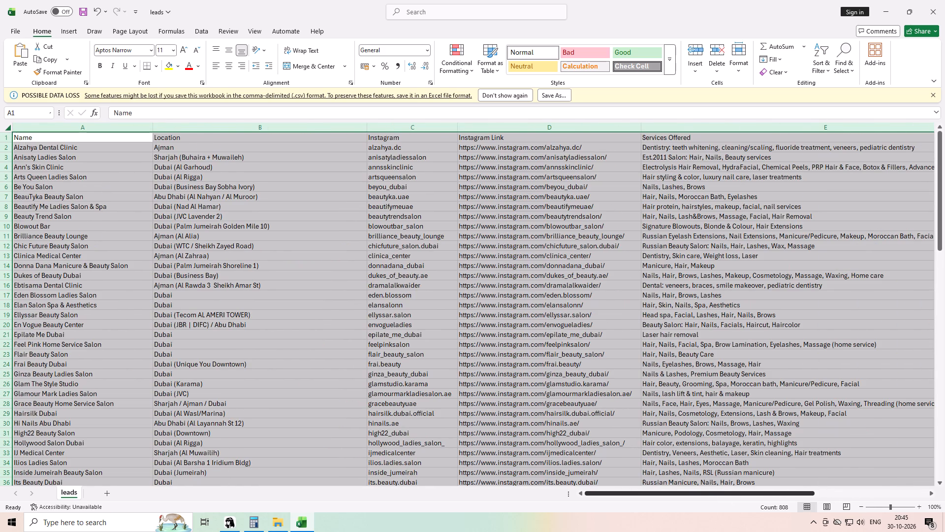
left_click(150, 65)
left_click(161, 70)
left_click(157, 68)
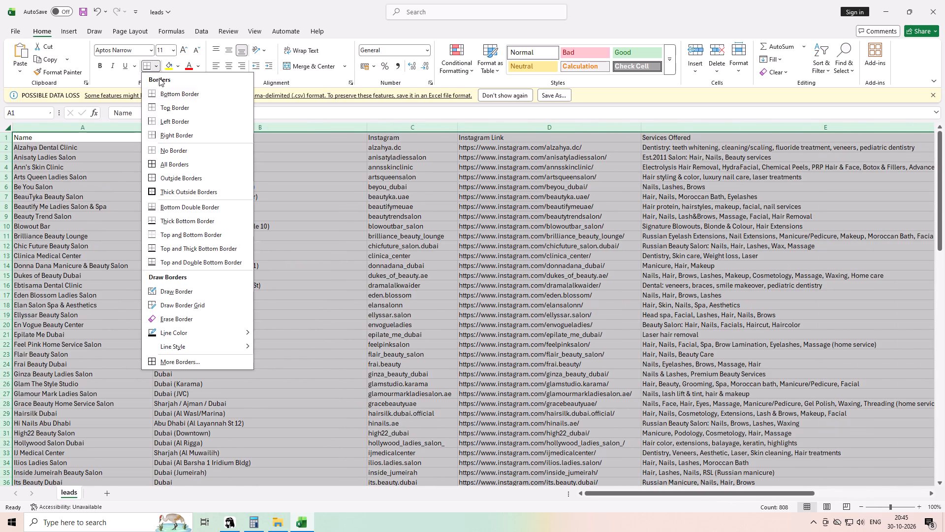
left_click(176, 166)
left_click(284, 230)
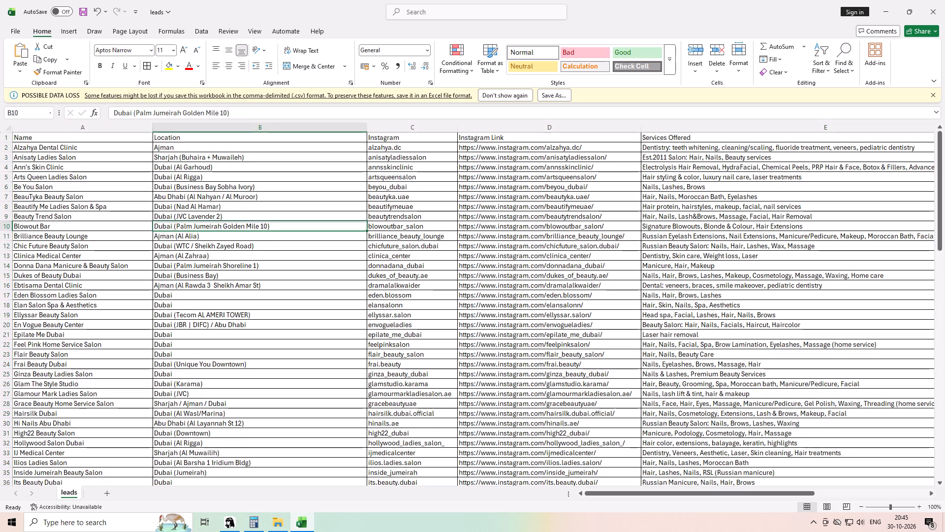
Look through the bordered lead rows down the sheet and return to the header row.
left_click_drag(940, 202, 944, 500)
scroll(602, 383, "up", 1)
scroll(602, 382, "down", 8)
scroll(601, 382, "up", 18)
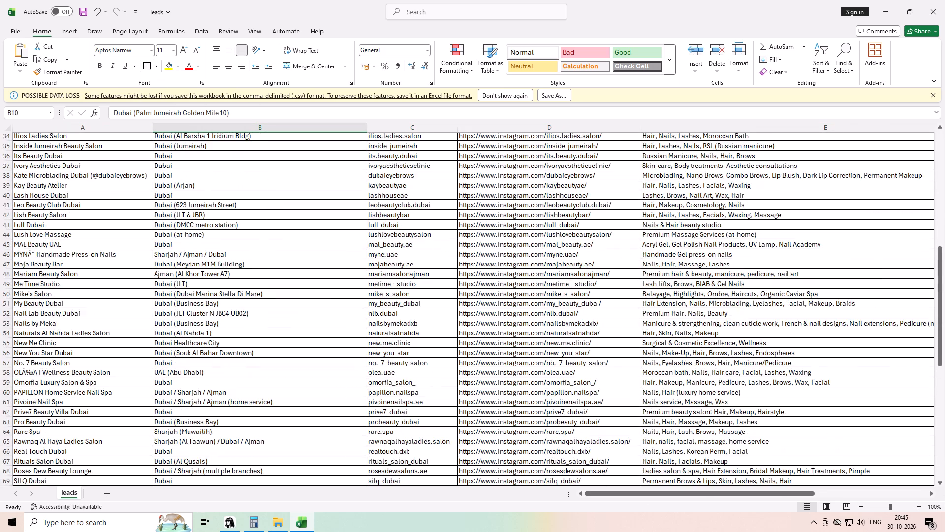
scroll(601, 382, "down", 1)
scroll(601, 382, "up", 20)
scroll(601, 382, "up", 5)
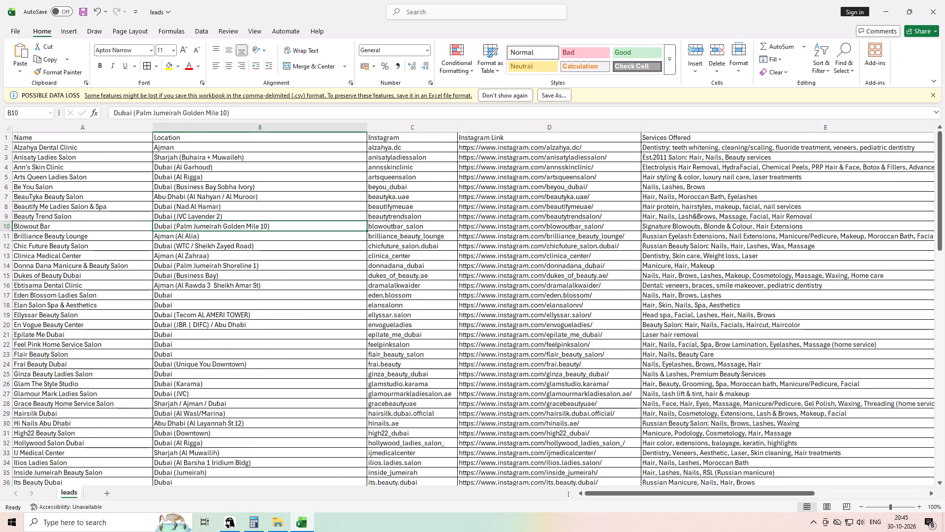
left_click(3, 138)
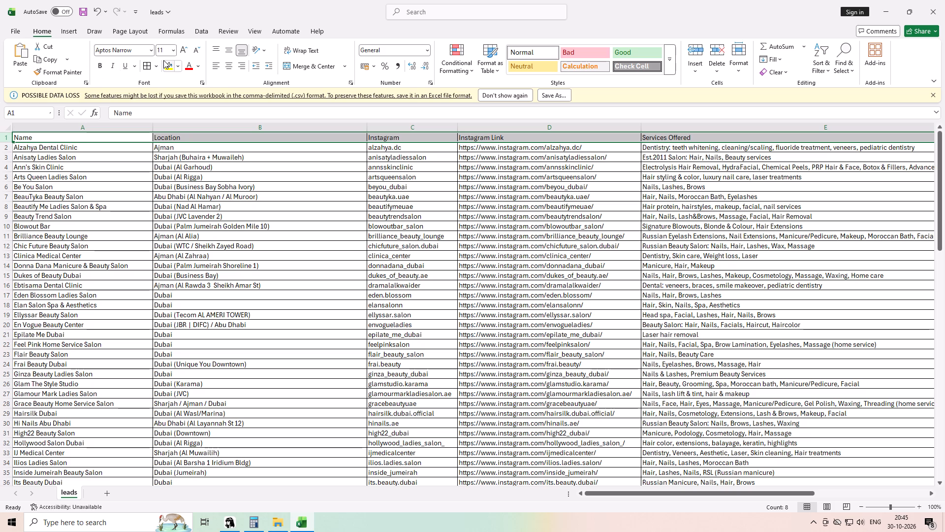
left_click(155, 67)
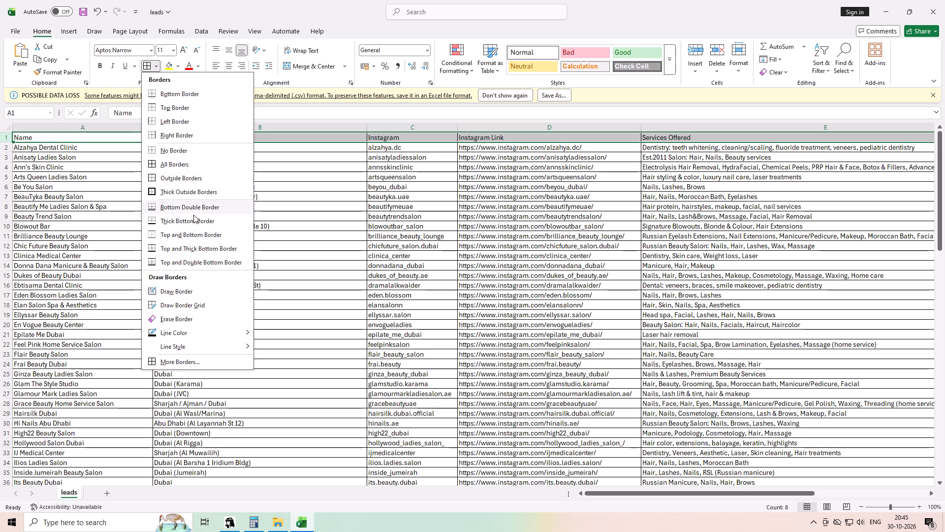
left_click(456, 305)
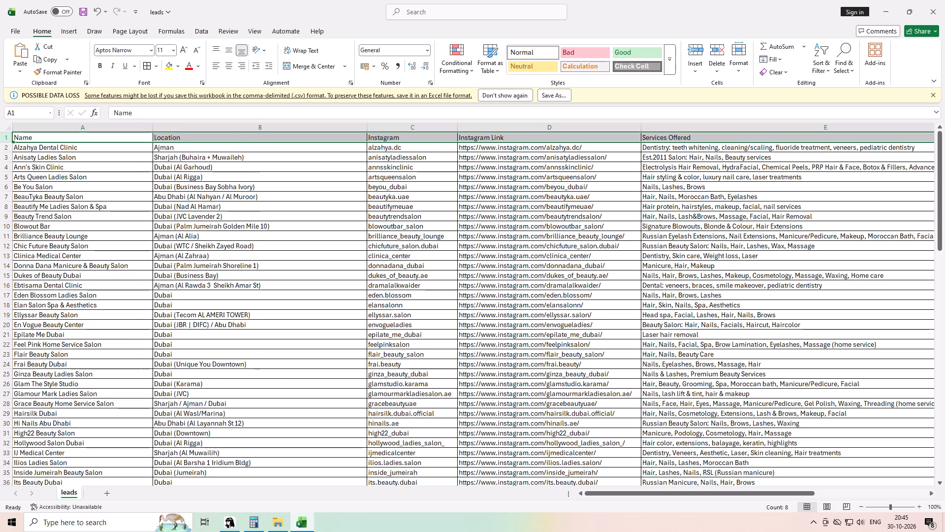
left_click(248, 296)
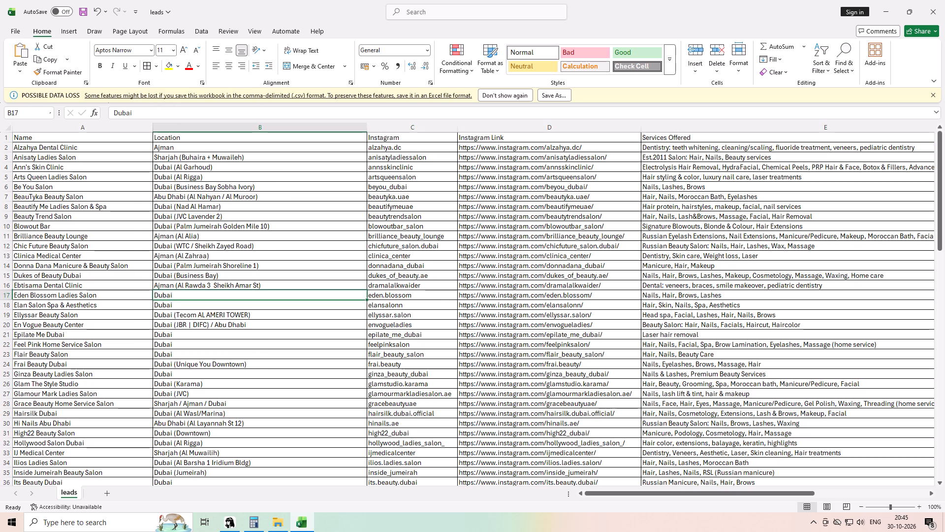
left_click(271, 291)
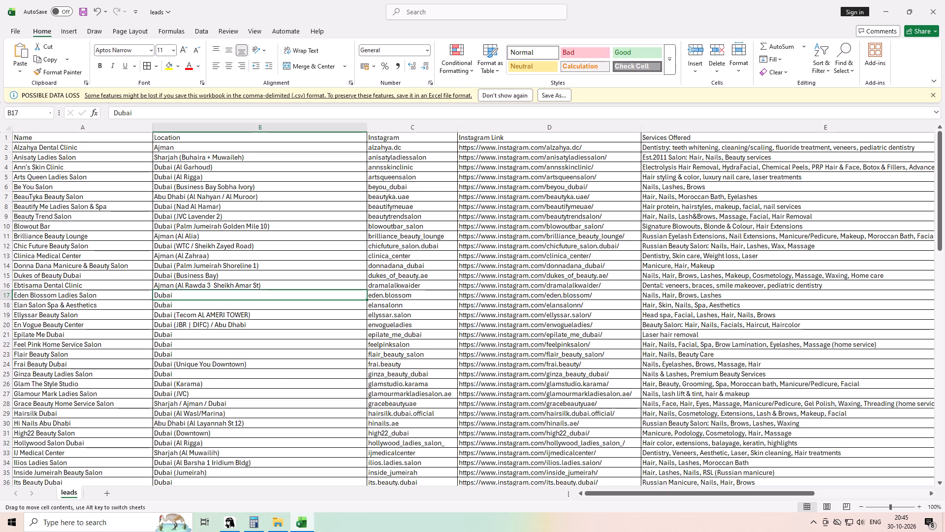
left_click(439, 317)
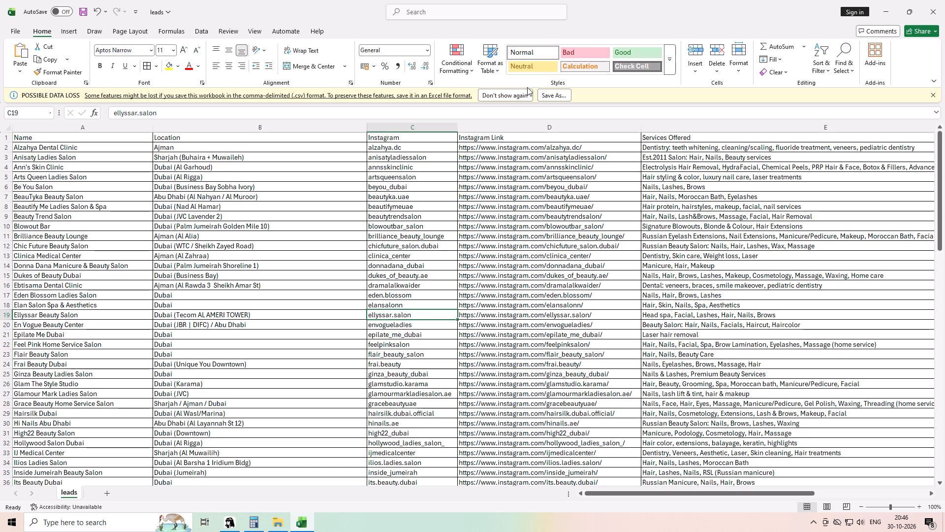
Look through the Instagram Link and Services Offered columns from the header row down to the last lead rows.
left_click(567, 129)
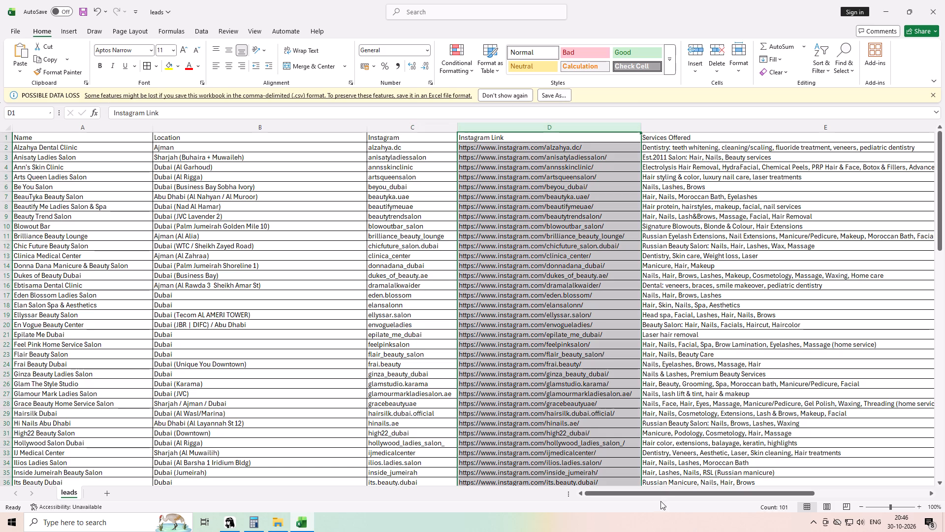
left_click_drag(665, 490, 687, 485)
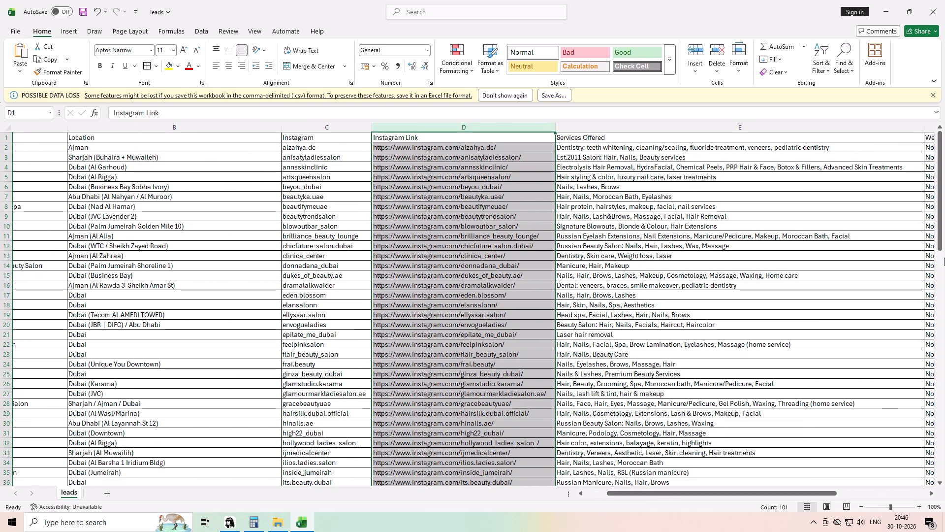
left_click_drag(944, 197, 944, 223)
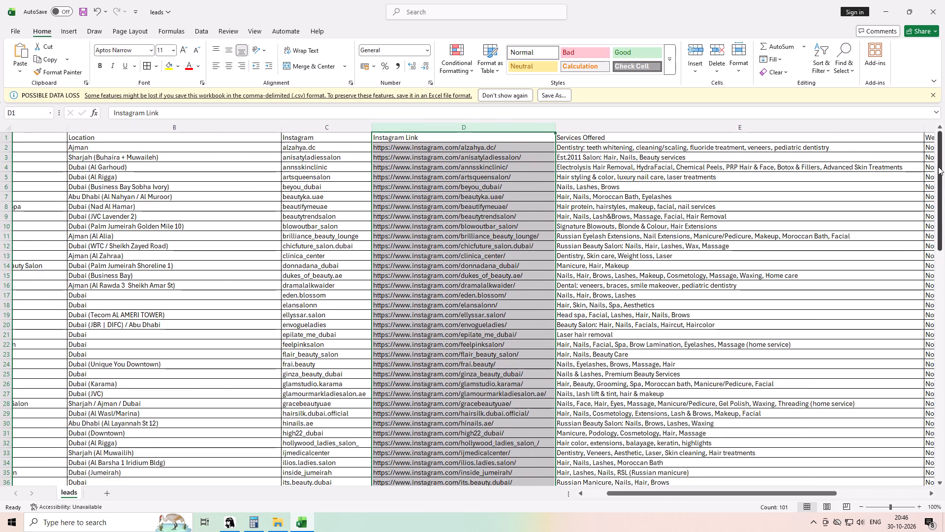
left_click_drag(943, 164, 934, 366)
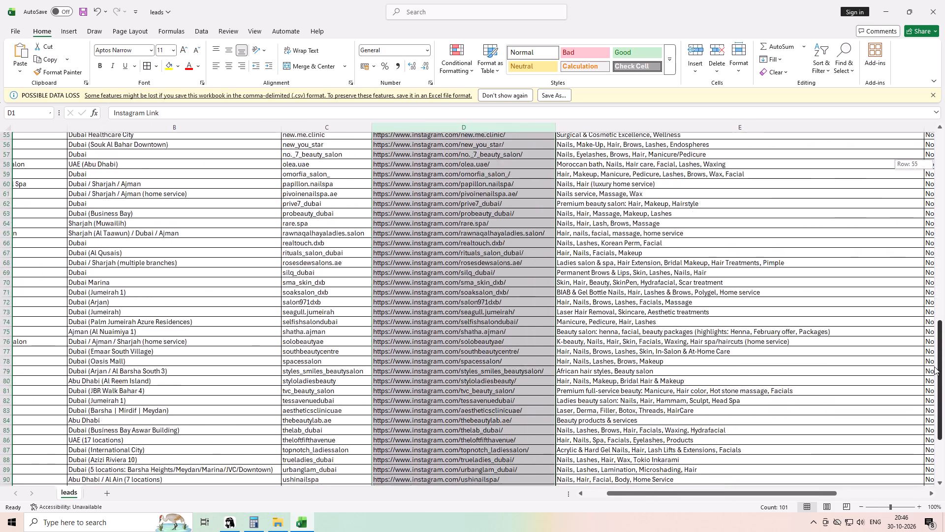
left_click_drag(934, 366, 936, 377)
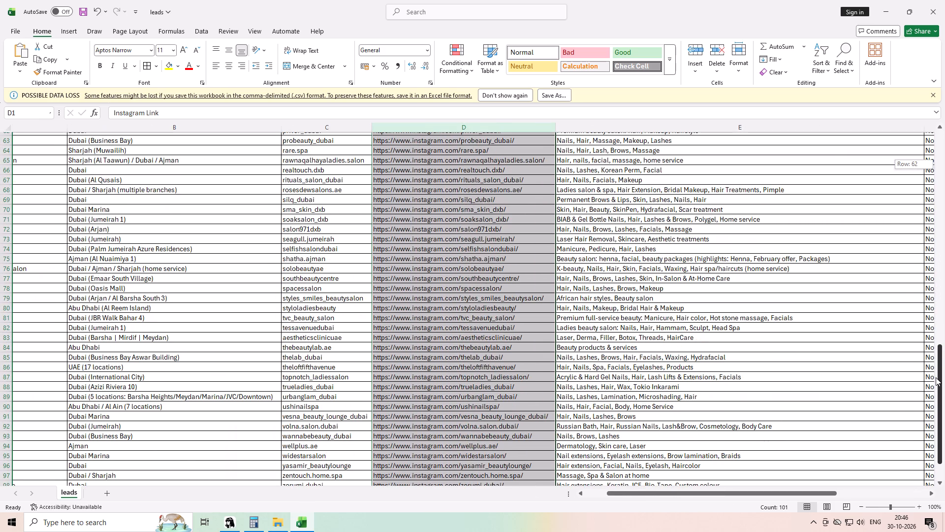
left_click_drag(936, 377, 944, 531)
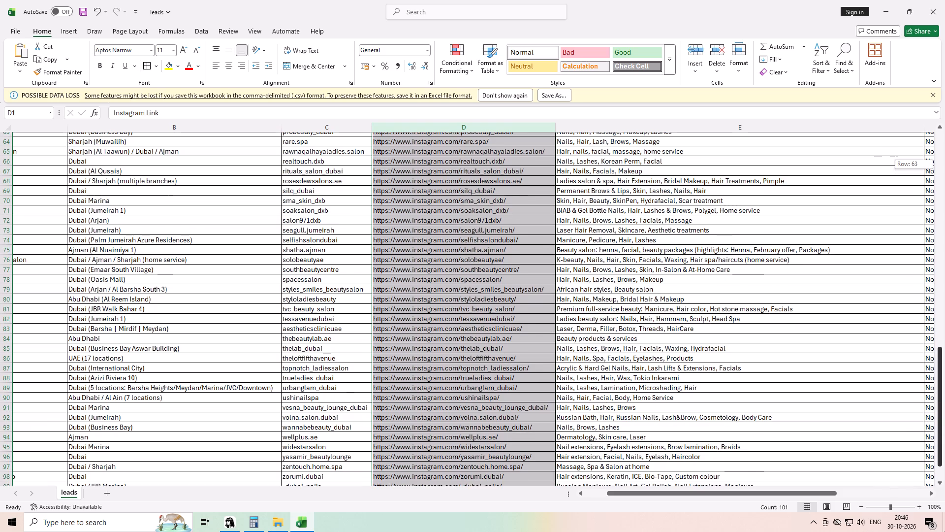
left_click_drag(944, 531, 944, 109)
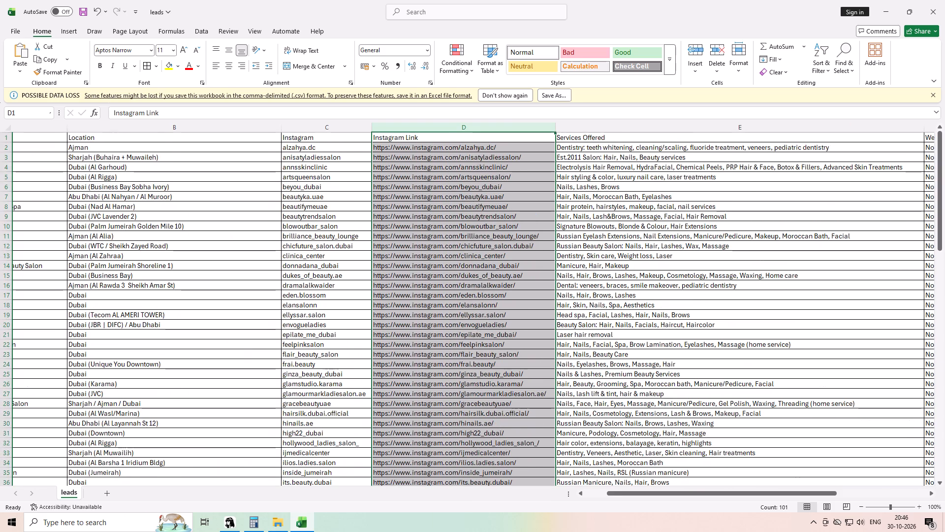
left_click(704, 168)
left_click(632, 156)
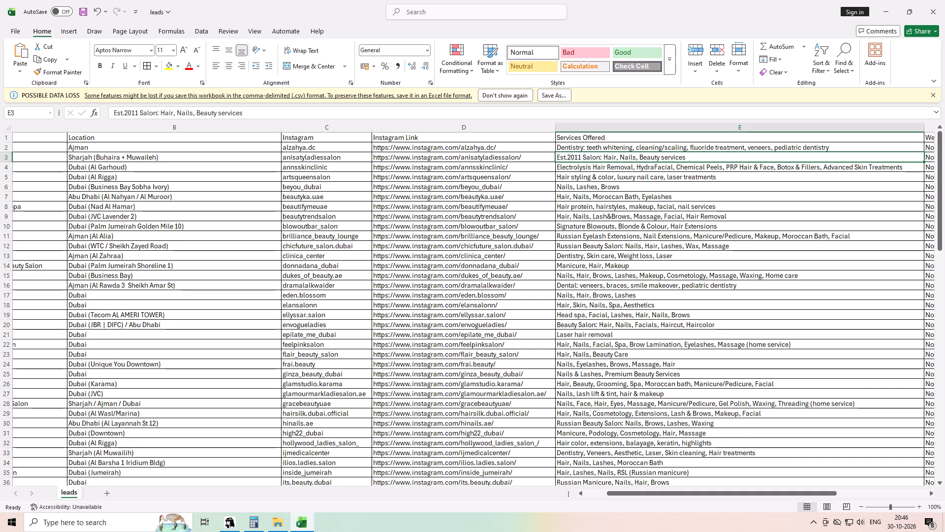
left_click(944, 176)
double_click(937, 176)
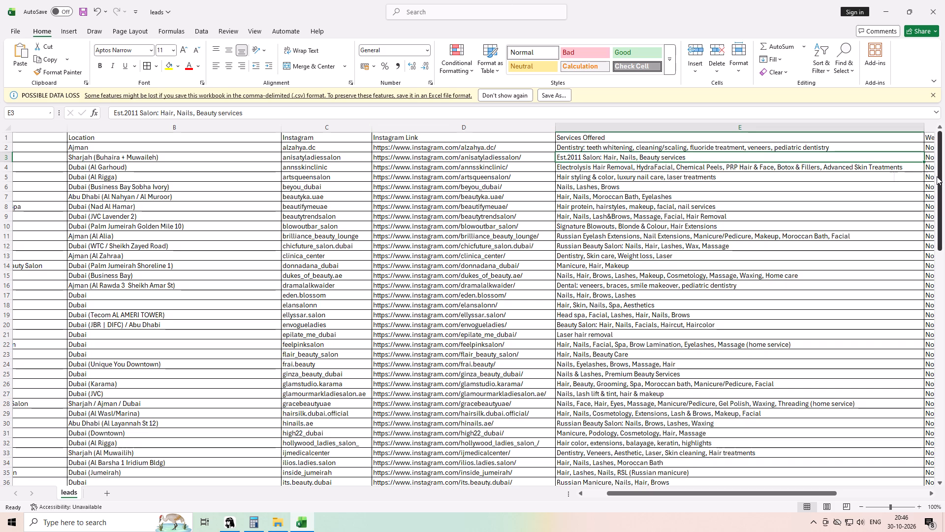
left_click_drag(938, 176, 944, 417)
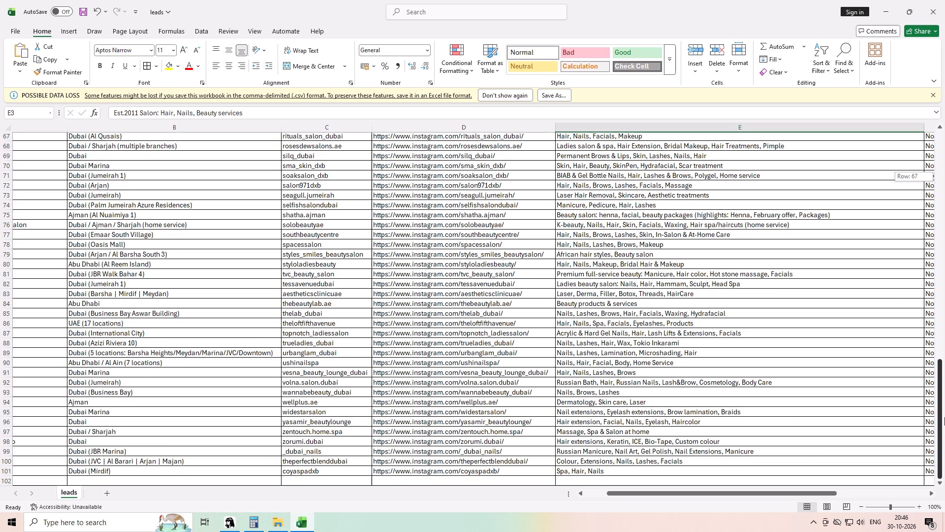
left_click_drag(944, 417, 944, 447)
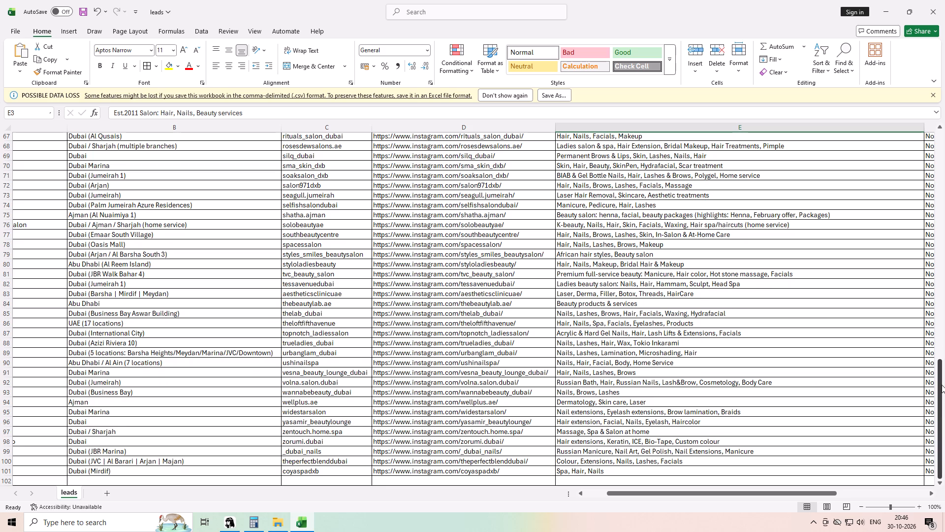
left_click_drag(940, 384, 944, 346)
Close the leads workbook without saving the changes, and close the open folder window.
left_click(944, 0)
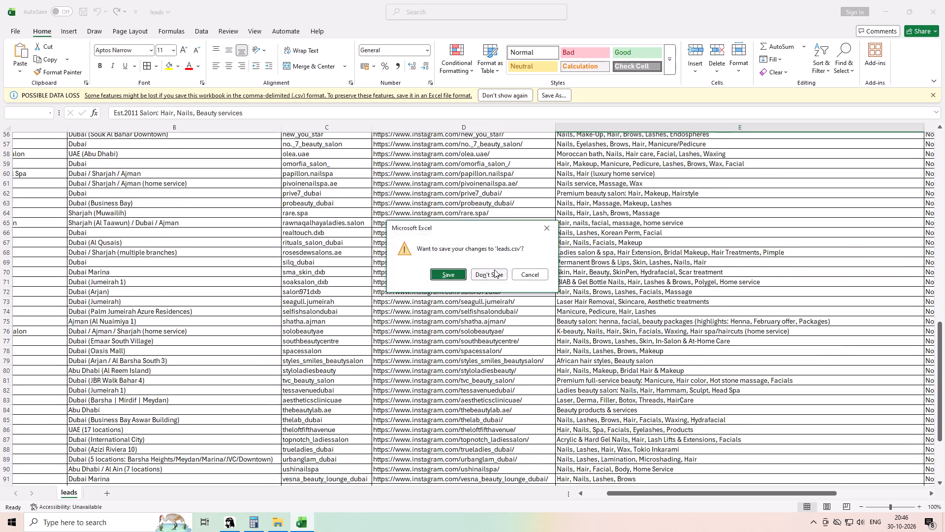
left_click(496, 269)
left_click(563, 204)
Refresh the desktop and close the minimised calculator.
right_click(563, 203)
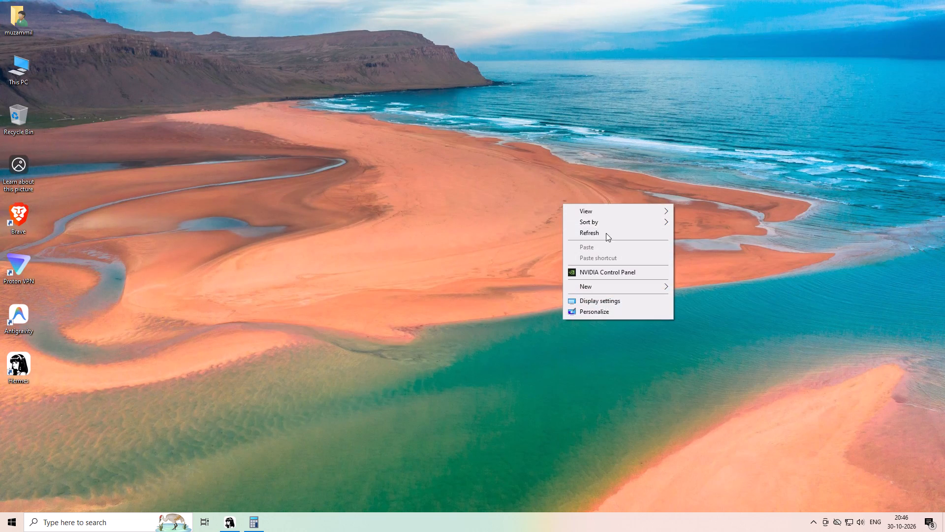
left_click(606, 233)
left_click(254, 518)
left_click(944, 0)
right_click(550, 158)
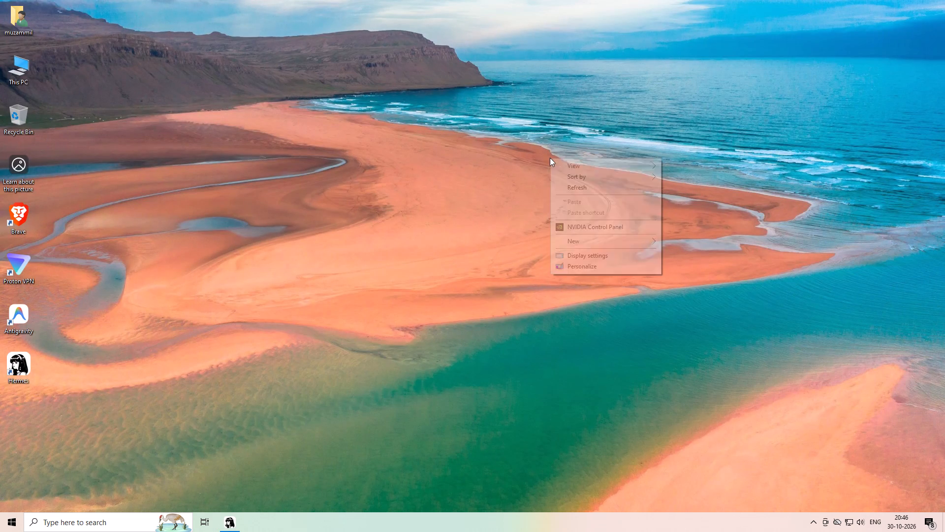
left_click(579, 196)
left_click(567, 190)
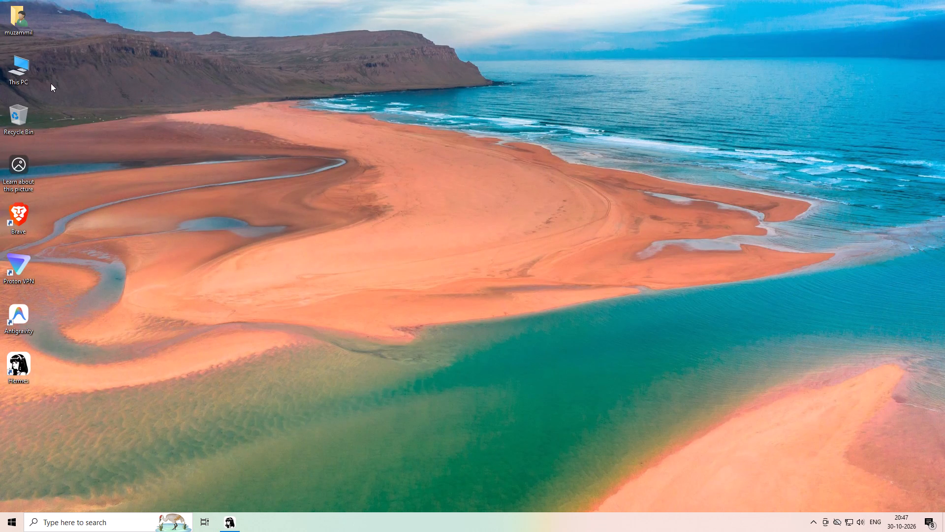
Delete the files uae_clinics_no_website, UAE_LEADS and UAE_LEADS_updated from the user's home folder and close its window.
double_click(6, 34)
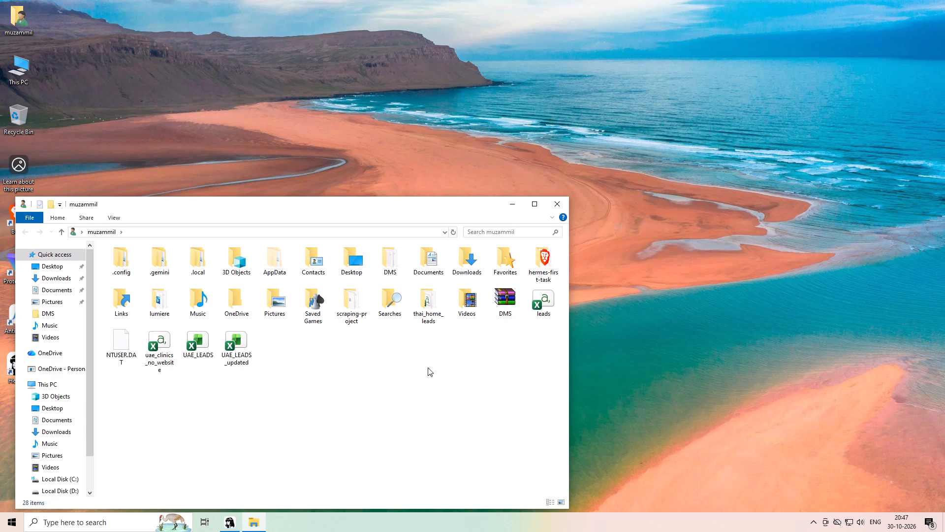
left_click_drag(450, 385, 155, 344)
key("Delete")
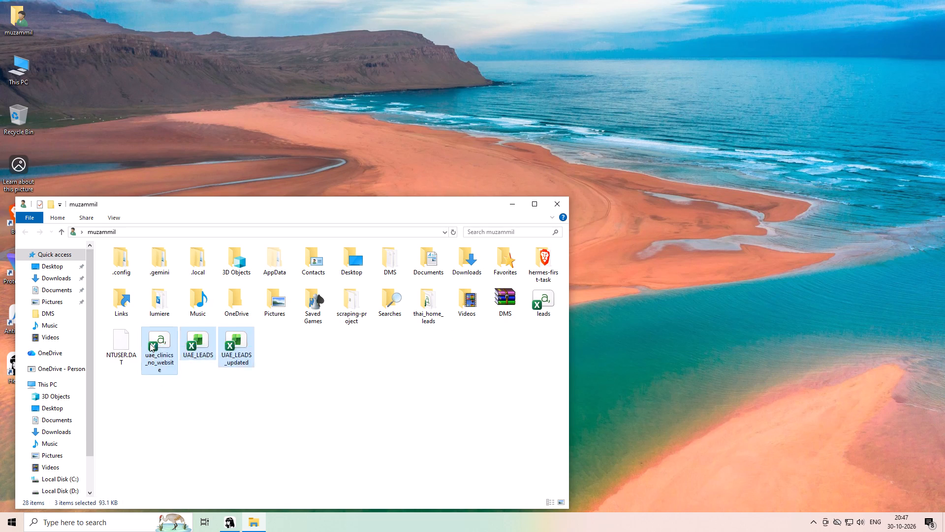
left_click(550, 200)
Open the Recycle Bin.
double_click(12, 107)
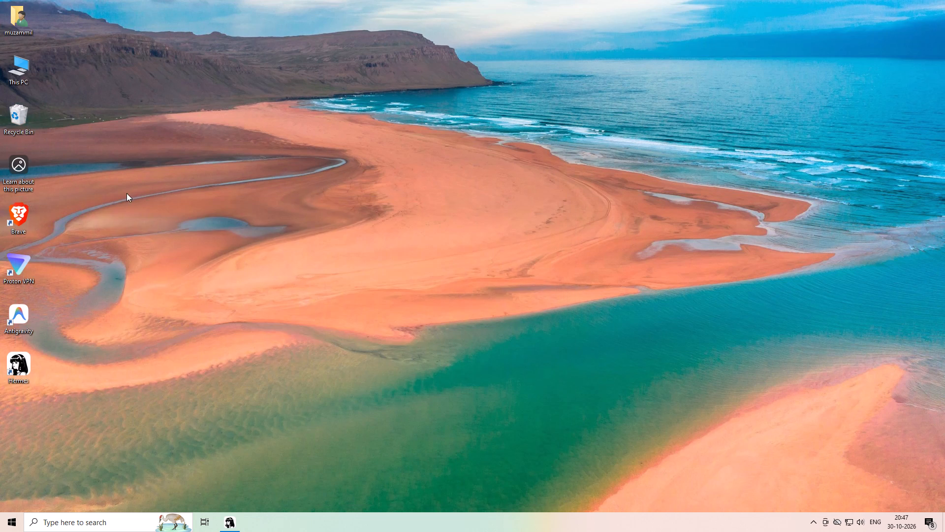
Permanently delete all items in the Recycle Bin and close its window.
left_click_drag(374, 403, 441, 0)
key("Delete")
key("Return")
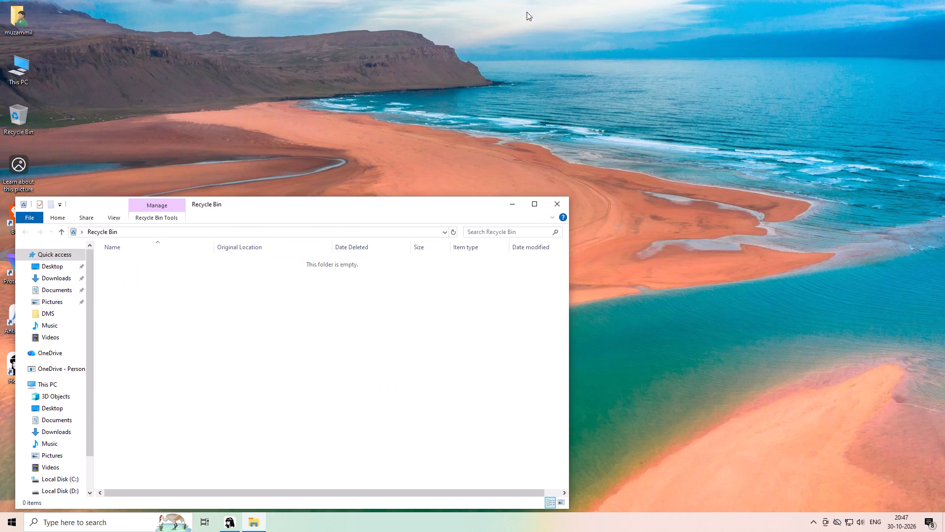
left_click(563, 198)
Open the leads file from the user's home folder.
double_click(12, 30)
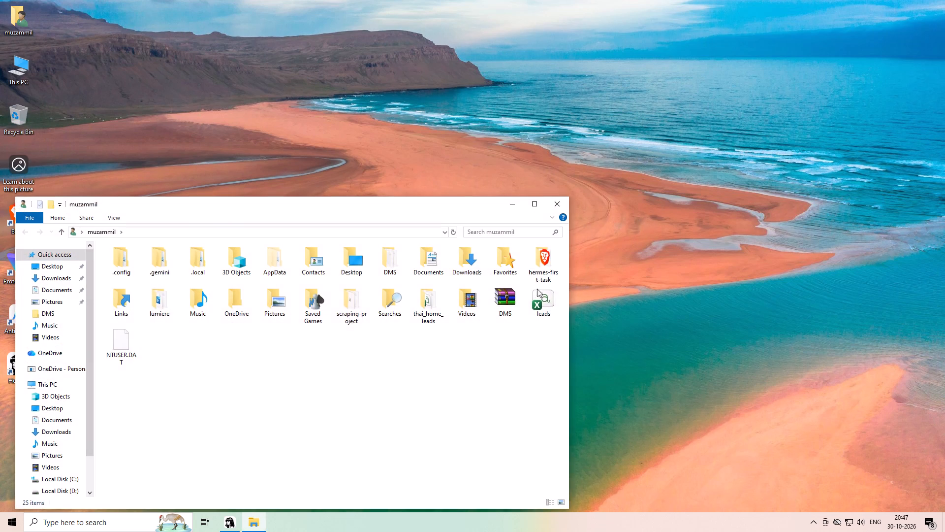
double_click(548, 308)
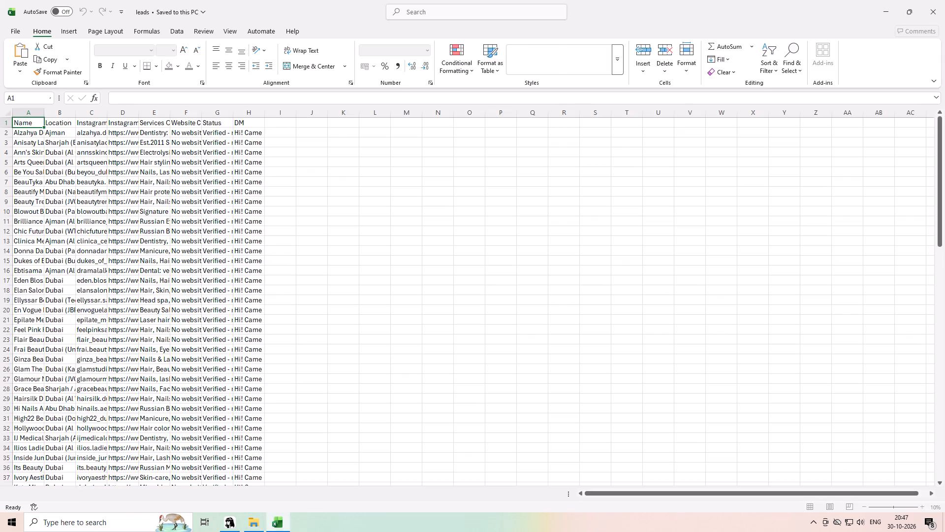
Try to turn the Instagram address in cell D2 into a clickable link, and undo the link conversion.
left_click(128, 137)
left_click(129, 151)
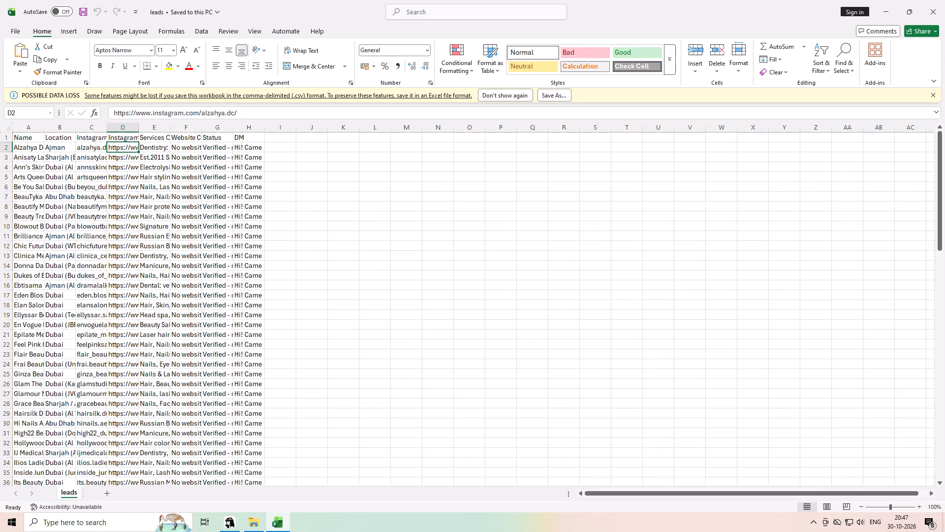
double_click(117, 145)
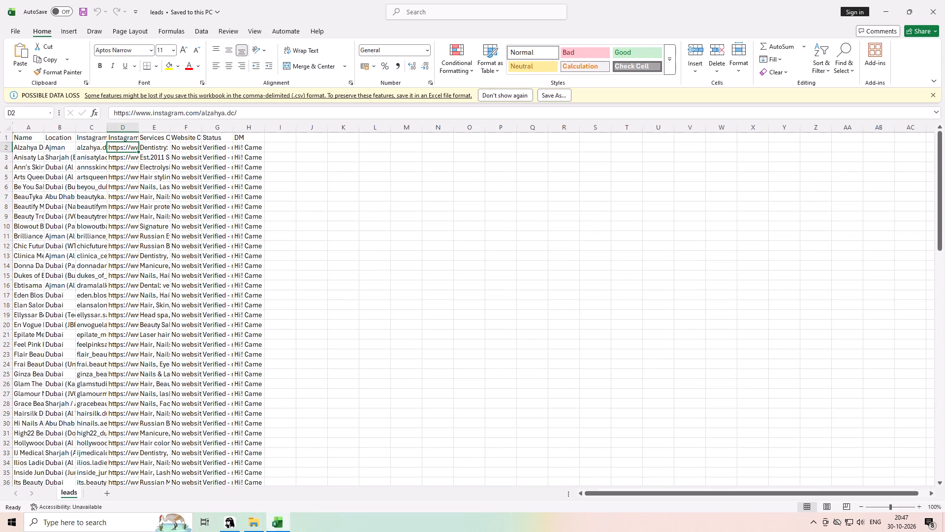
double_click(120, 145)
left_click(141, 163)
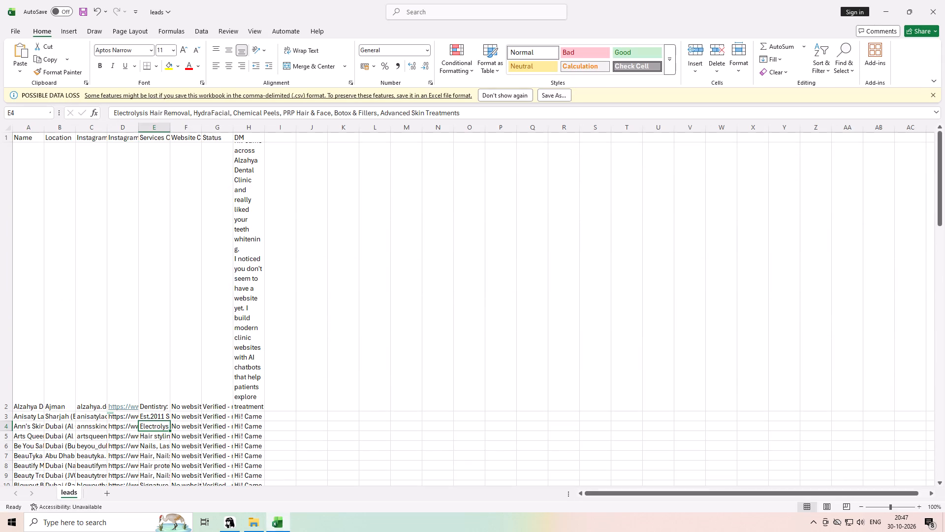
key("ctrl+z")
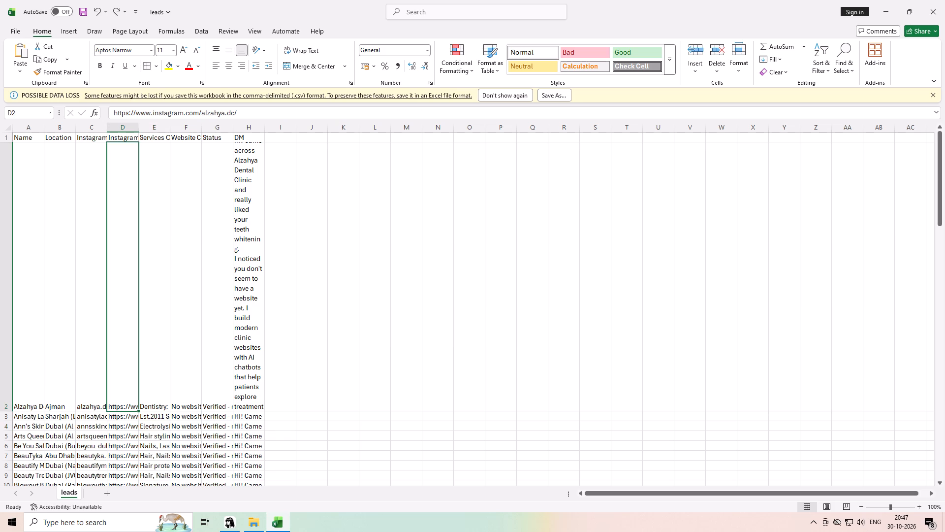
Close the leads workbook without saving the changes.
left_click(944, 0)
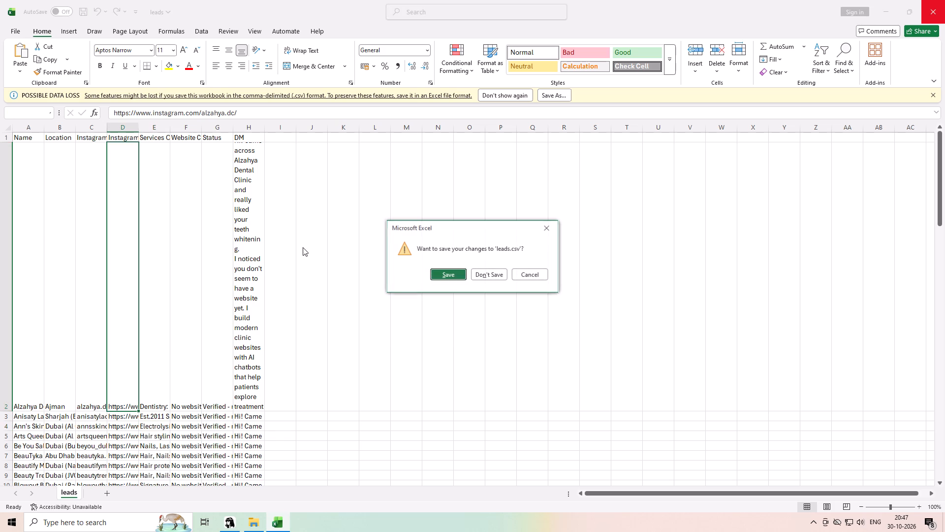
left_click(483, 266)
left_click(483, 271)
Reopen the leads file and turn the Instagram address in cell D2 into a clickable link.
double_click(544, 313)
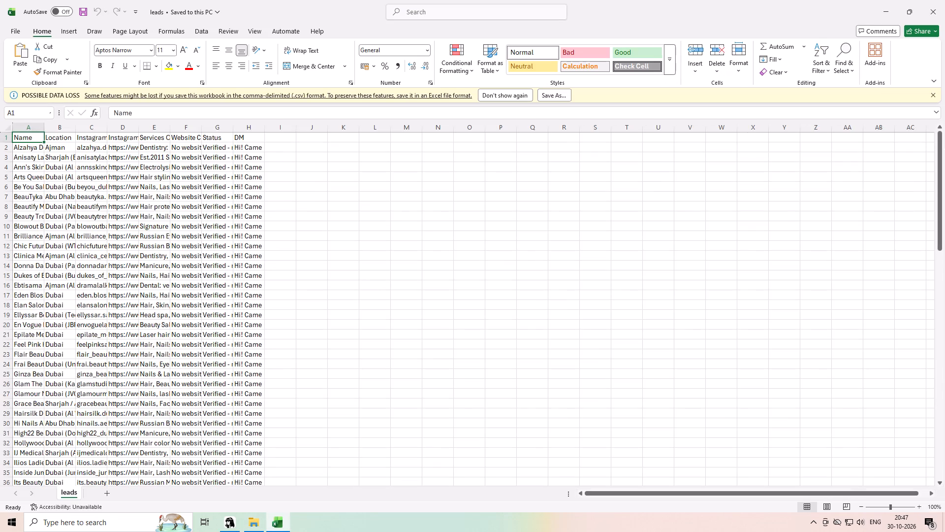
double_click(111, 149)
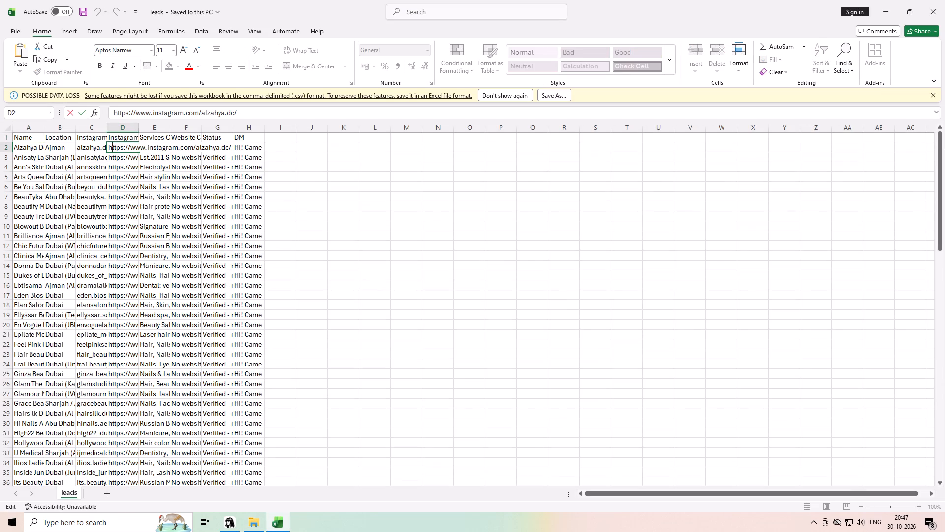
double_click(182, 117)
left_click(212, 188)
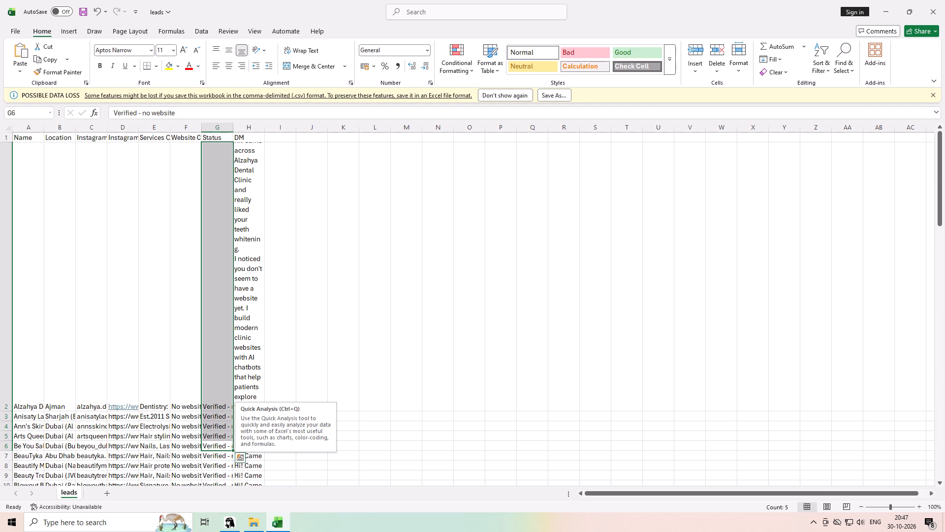
Close the leads workbook without saving the changes.
left_click(944, 0)
left_click(495, 274)
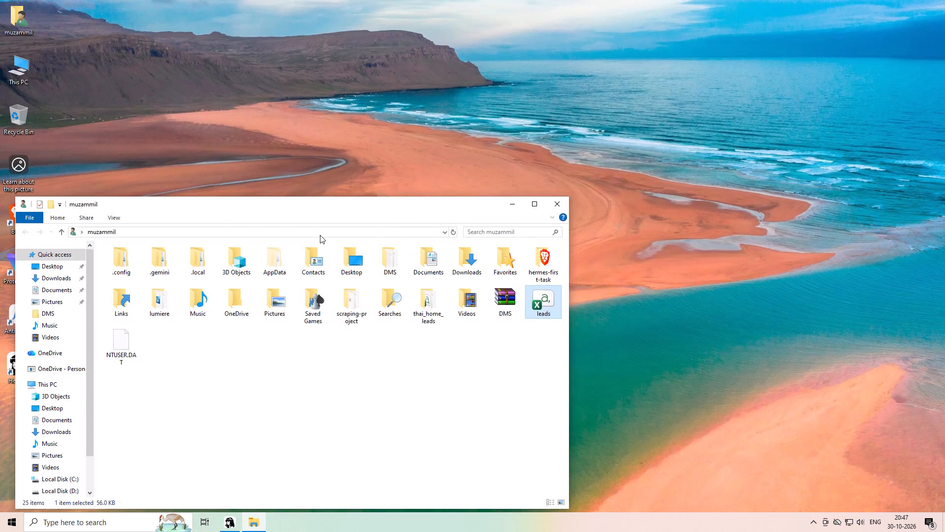
Open the leads file from the user's home folder in Excel.
double_click(532, 299)
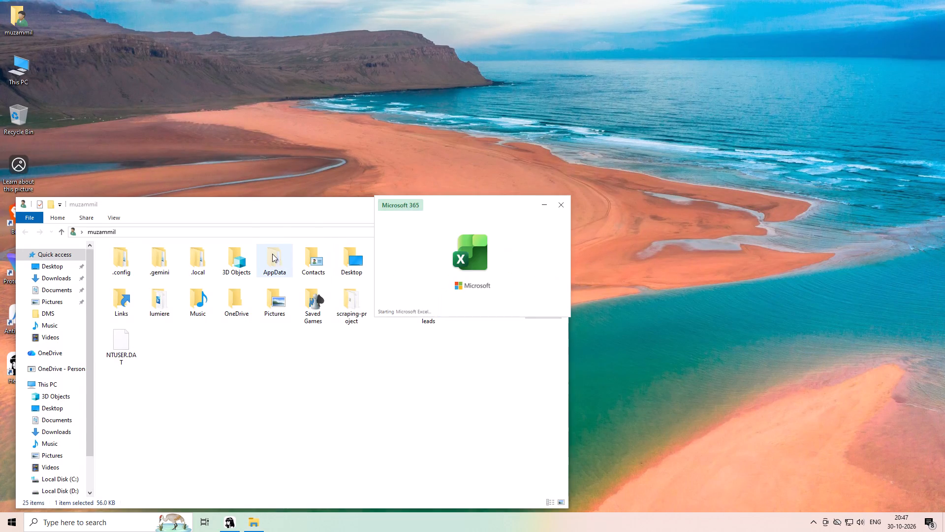
left_click(134, 155)
left_click(126, 169)
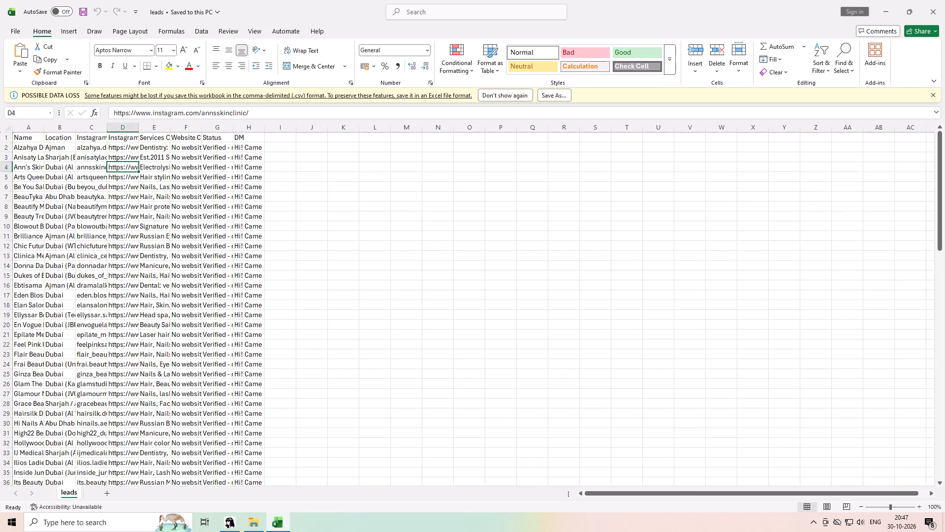
Re-enter the Instagram links in cells D3 and D2 so that they become hyperlinks.
double_click(128, 153)
double_click(133, 159)
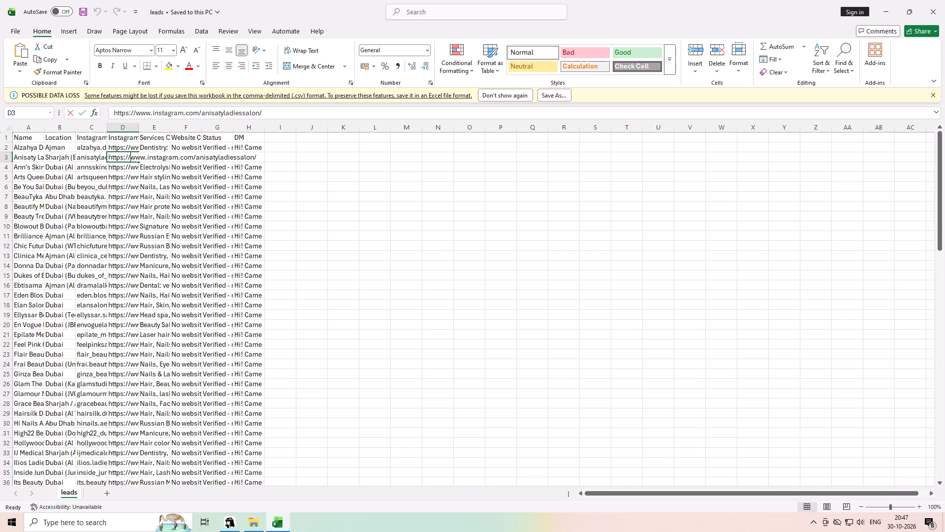
left_click(118, 148)
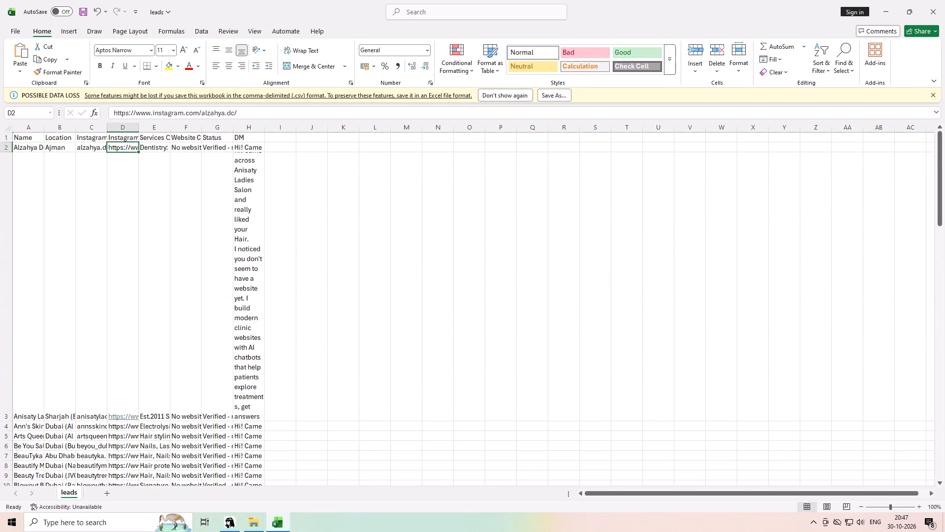
double_click(126, 149)
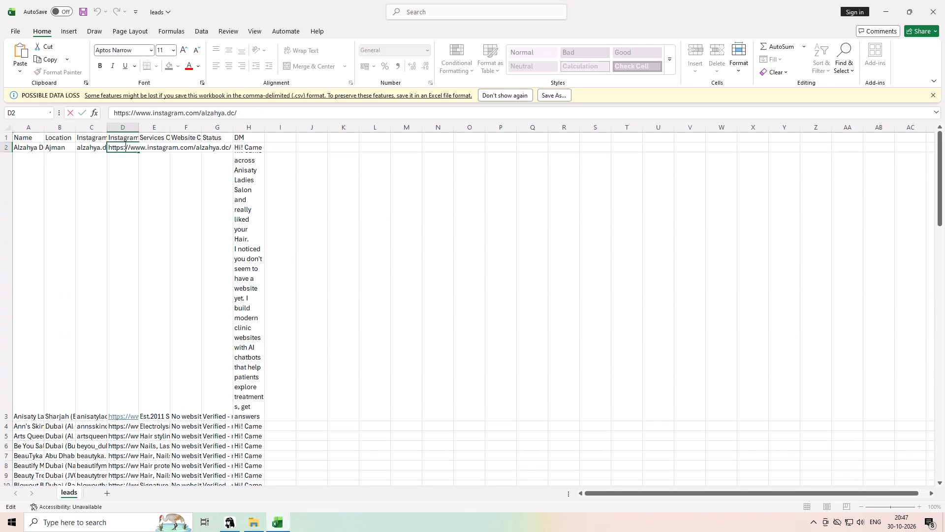
left_click(284, 138)
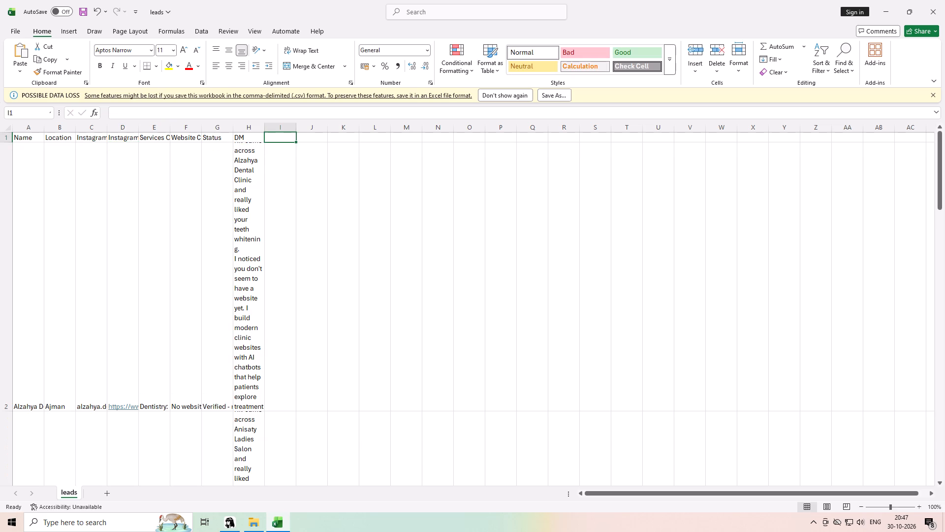
Examine the wrapped outreach message text in the DM column.
left_click_drag(675, 493, 478, 475)
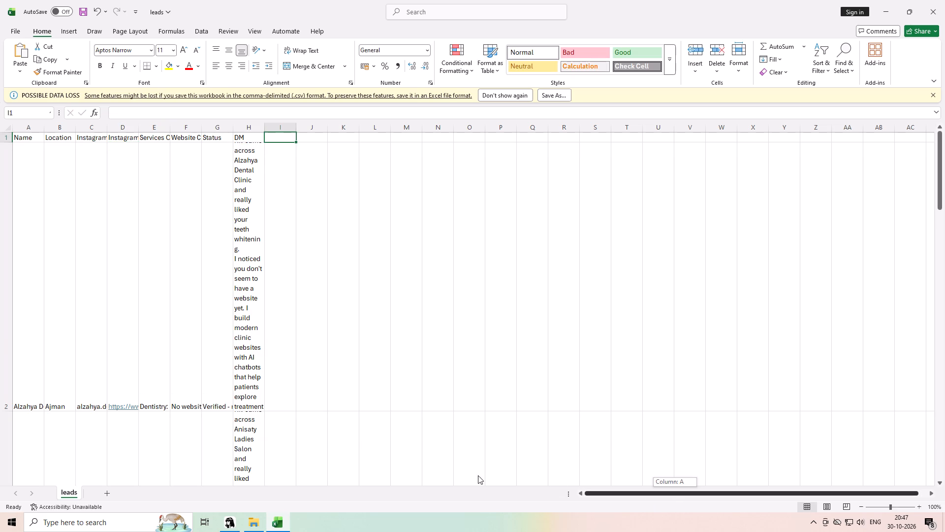
left_click_drag(478, 475, 456, 474)
left_click(252, 179)
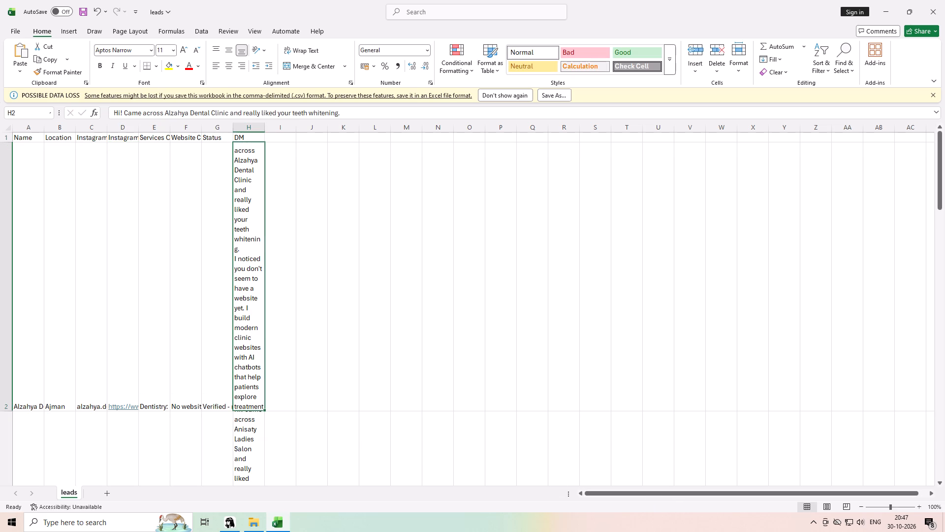
scroll(252, 179, "down", 6)
scroll(252, 179, "up", 13)
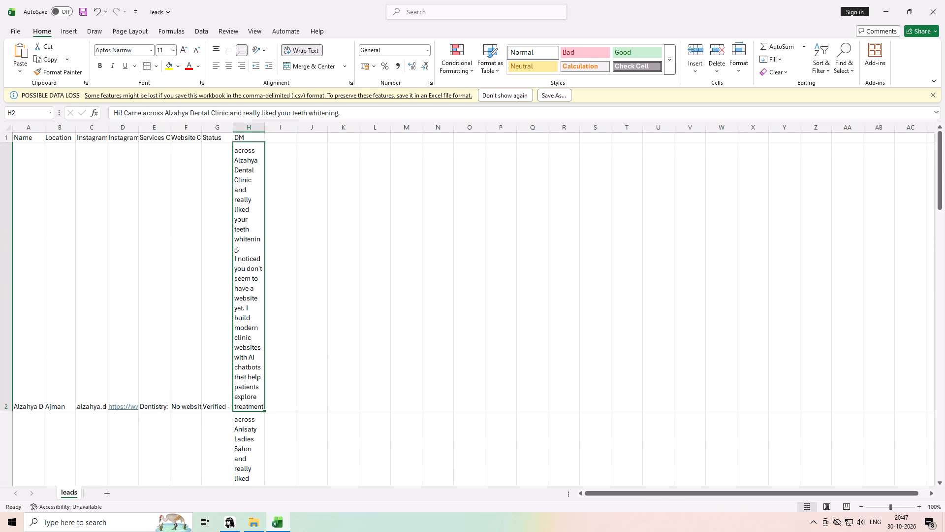
scroll(252, 179, "up", 8)
left_click_drag(629, 490, 405, 476)
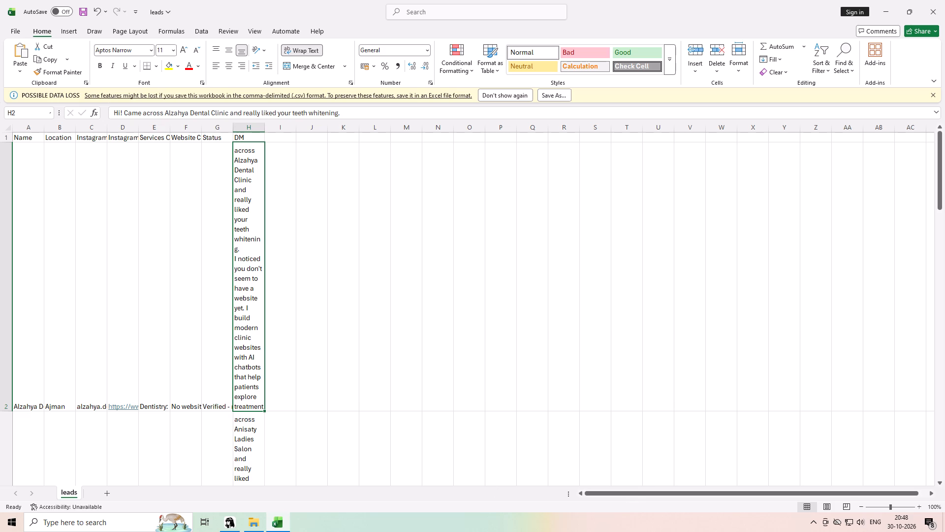
left_click(249, 135)
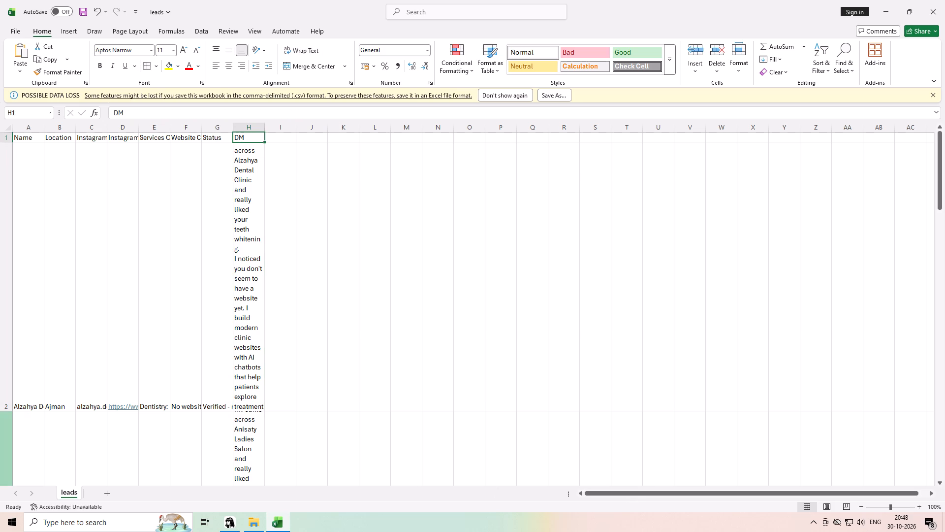
left_click_drag(603, 495, 582, 495)
Turn off text wrapping for the DM messages in cells H2, H3 and H4.
left_click(254, 151)
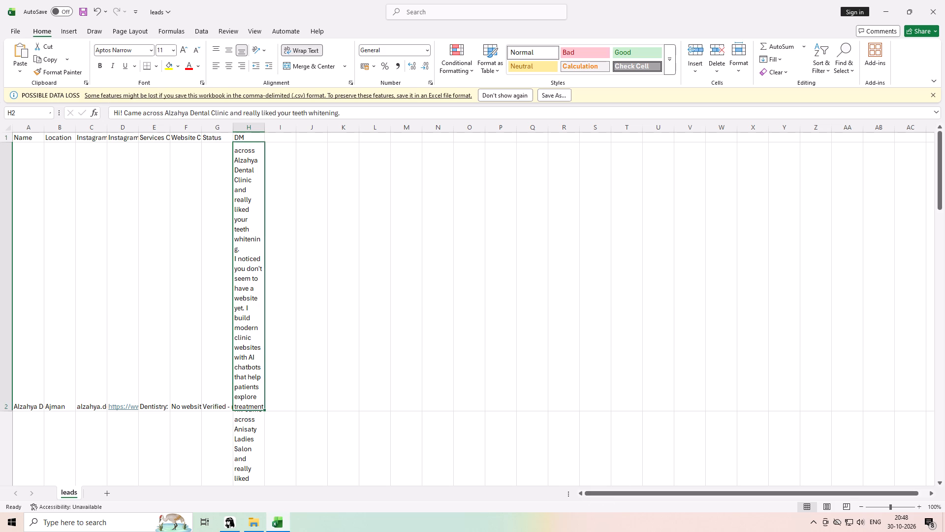
left_click(293, 55)
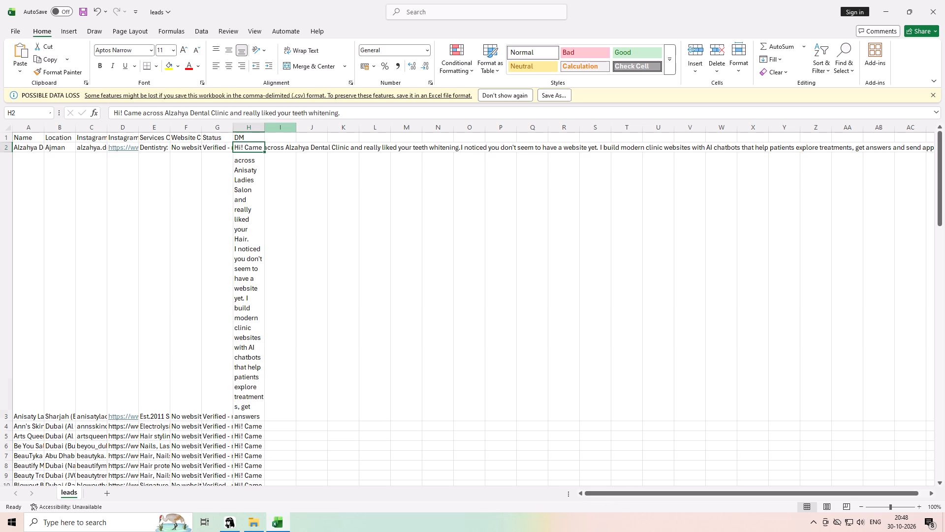
left_click(252, 235)
left_click(298, 46)
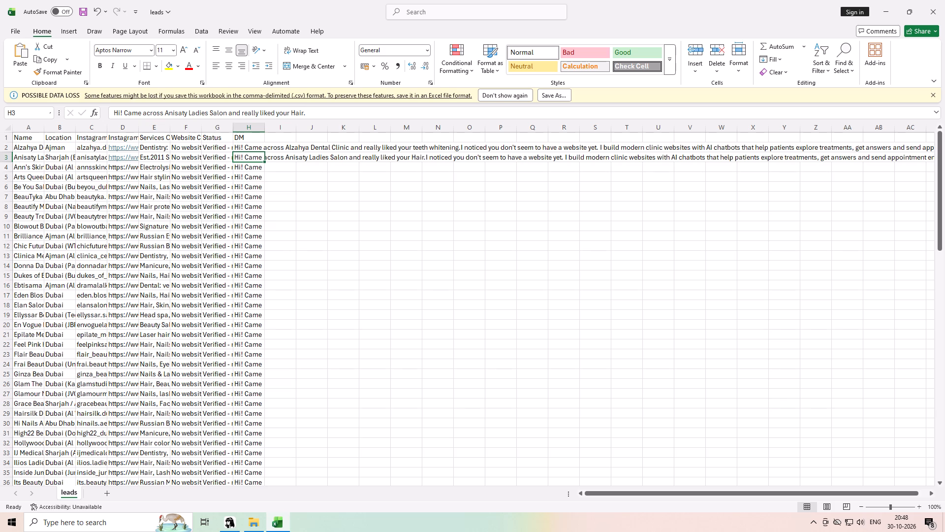
left_click(344, 195)
left_click(249, 168)
left_click(300, 56)
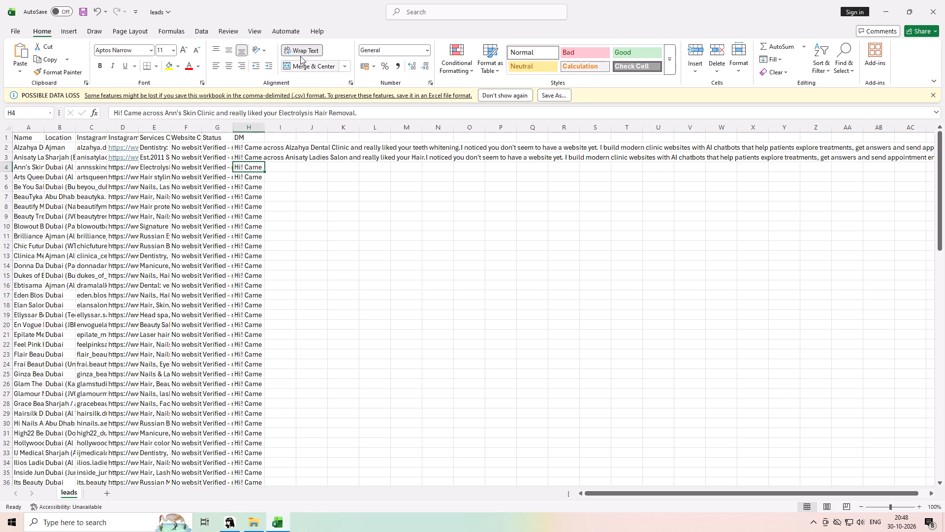
Turn off text wrapping for the DM messages in cells H4, H5 and H6.
left_click(300, 53)
left_click(254, 180)
left_click(294, 50)
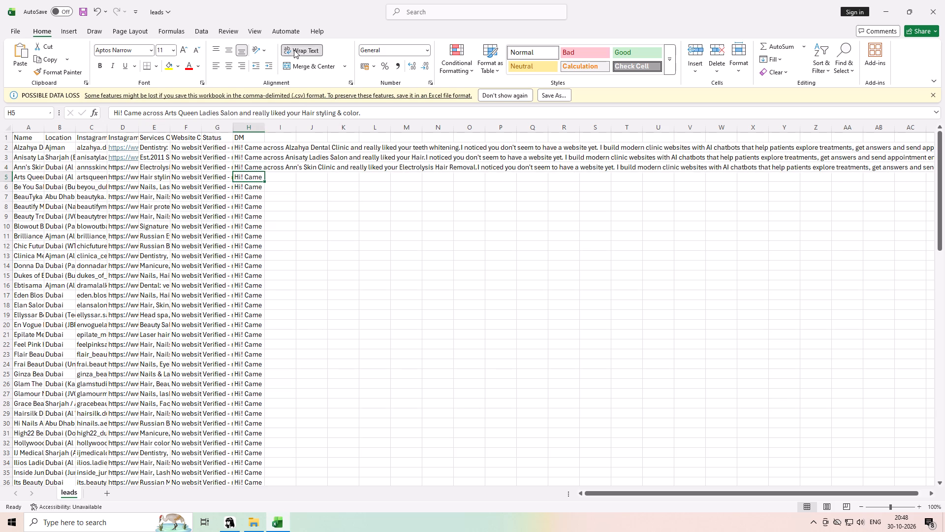
left_click(252, 185)
left_click(297, 49)
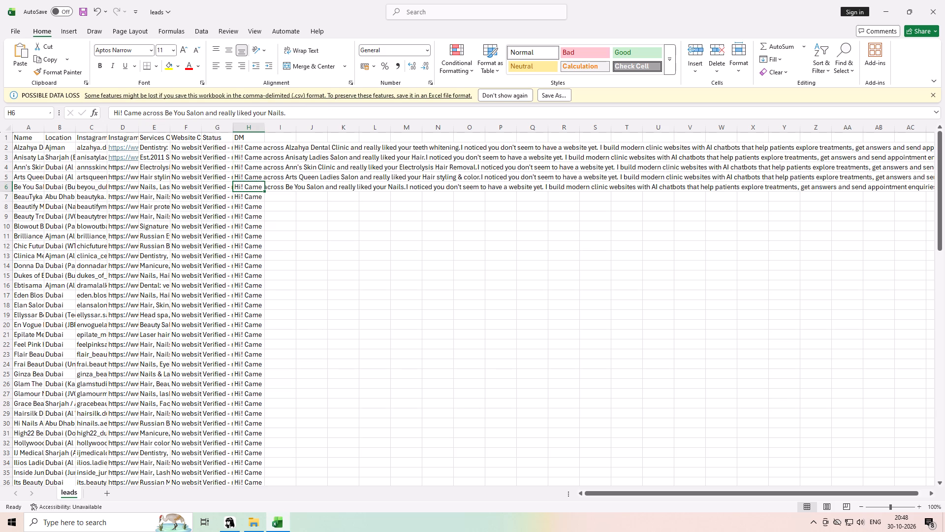
Turn off text wrapping for the entire DM column H.
left_click(245, 203)
left_click(246, 195)
left_click(246, 124)
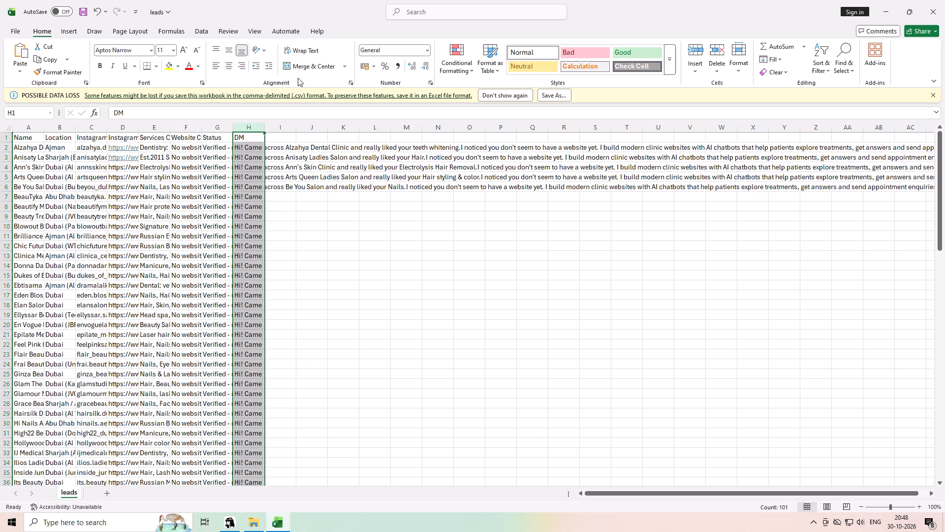
left_click(308, 51)
left_click(308, 51)
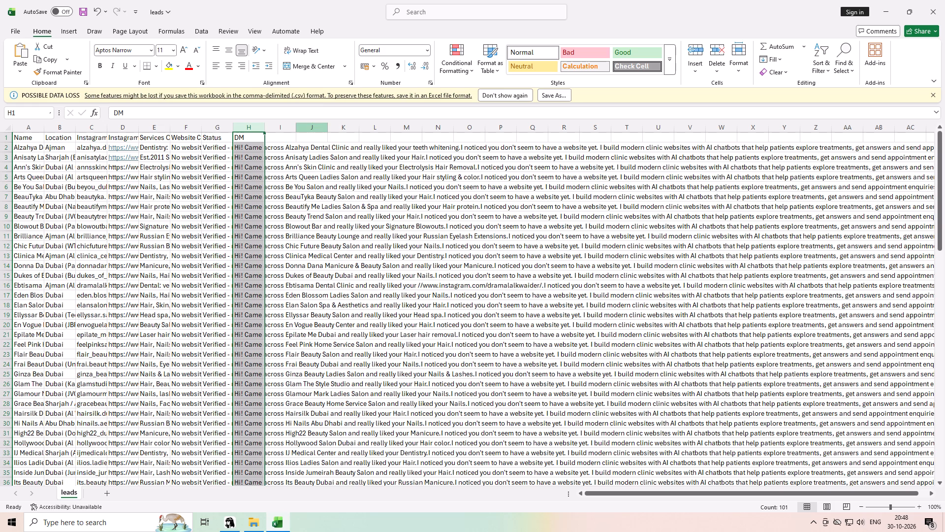
left_click(345, 200)
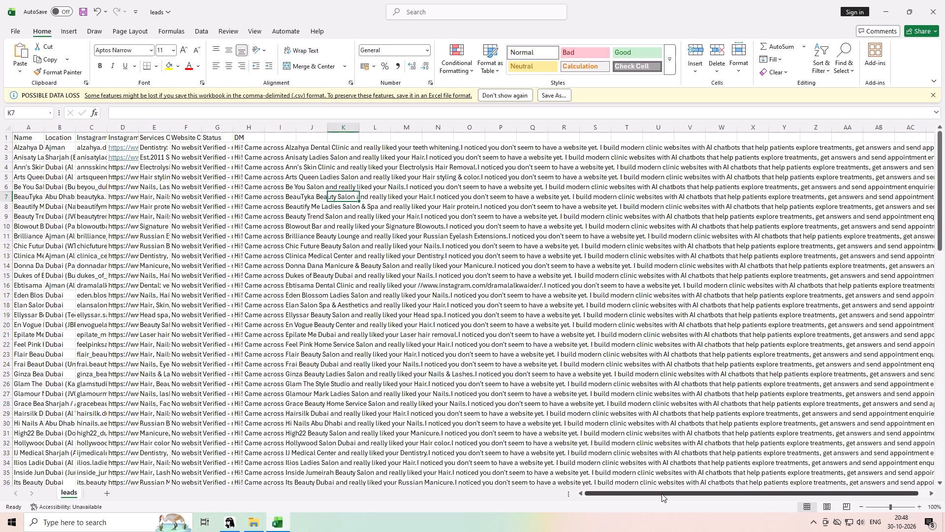
left_click_drag(661, 494, 378, 472)
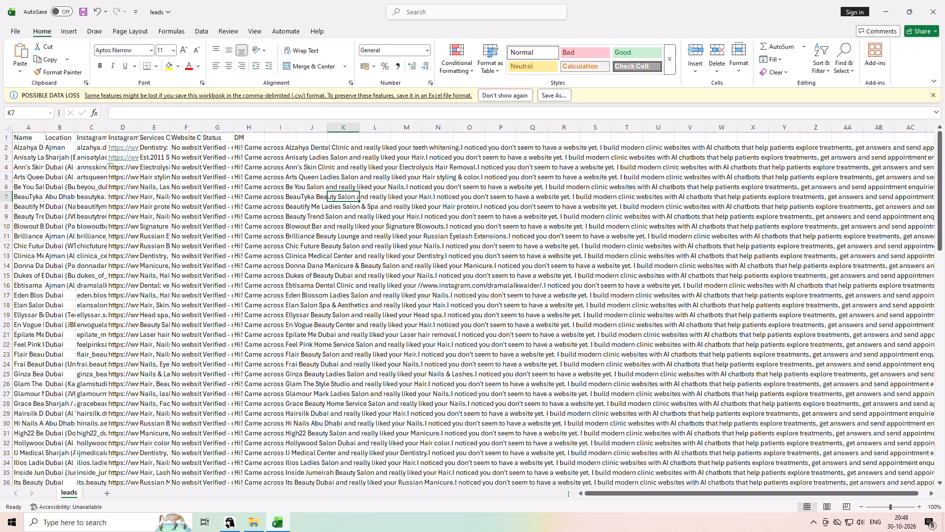
Re-enter the Instagram links in cell D4 and cells D98 to D101 so that they become hyperlinks.
double_click(129, 167)
left_click(128, 177)
double_click(125, 180)
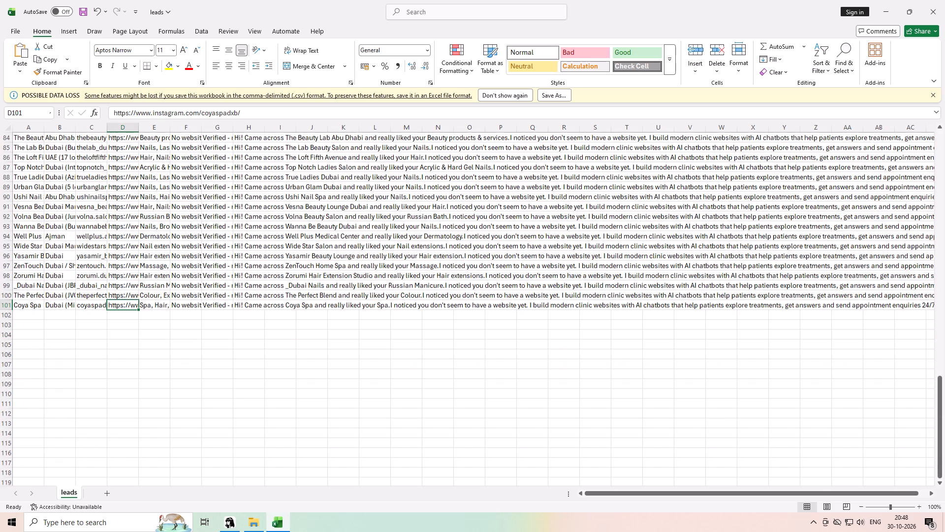
double_click(128, 306)
left_click(128, 292)
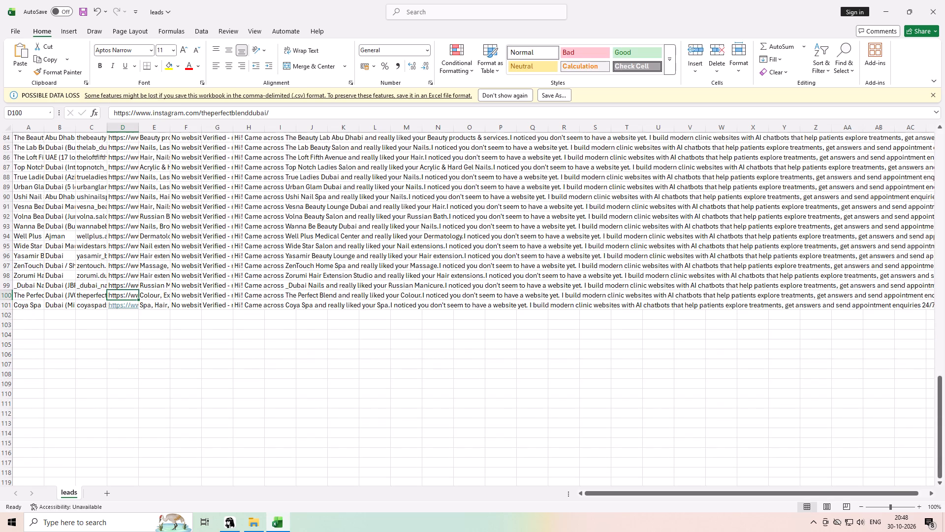
double_click(128, 292)
left_click(128, 281)
double_click(128, 274)
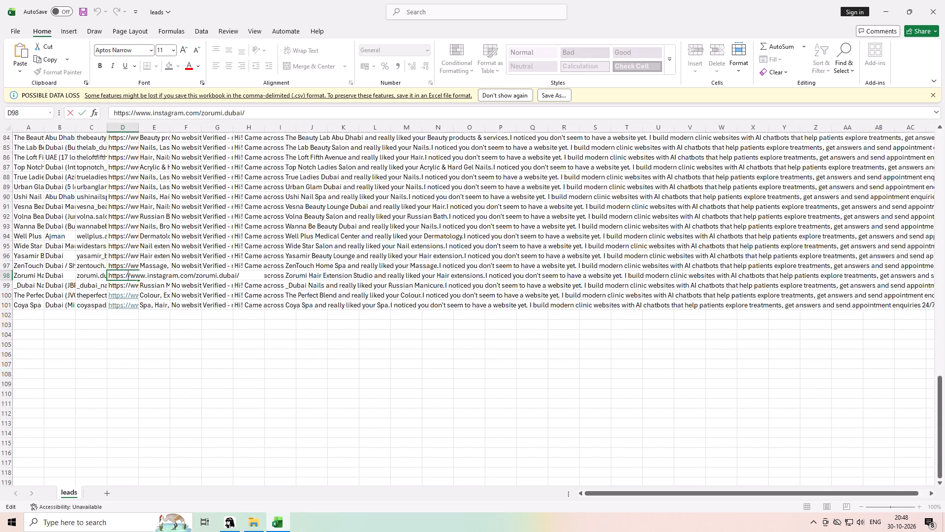
double_click(128, 283)
Re-enter the Instagram links in cells D86, D87, D91 and D92 so that they become hyperlinks.
triple_click(129, 156)
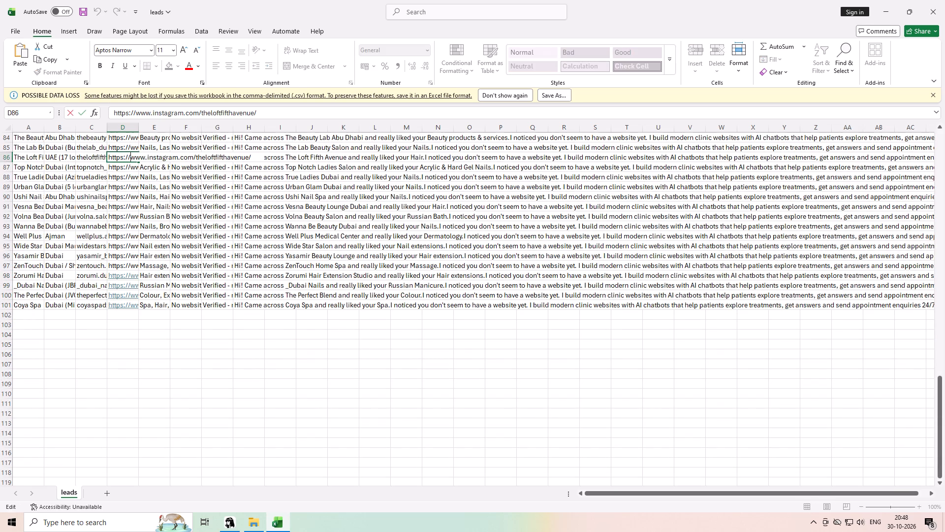
triple_click(127, 167)
triple_click(125, 190)
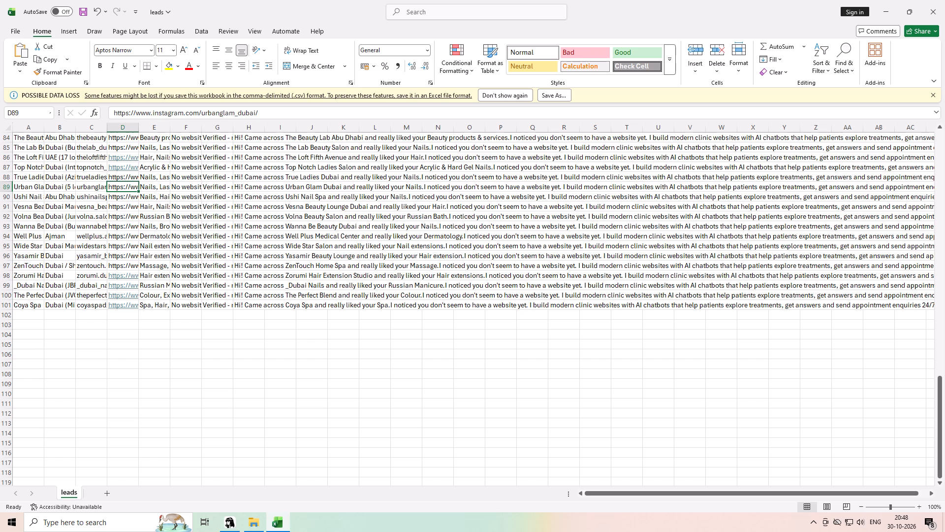
left_click(107, 202)
double_click(113, 203)
triple_click(129, 218)
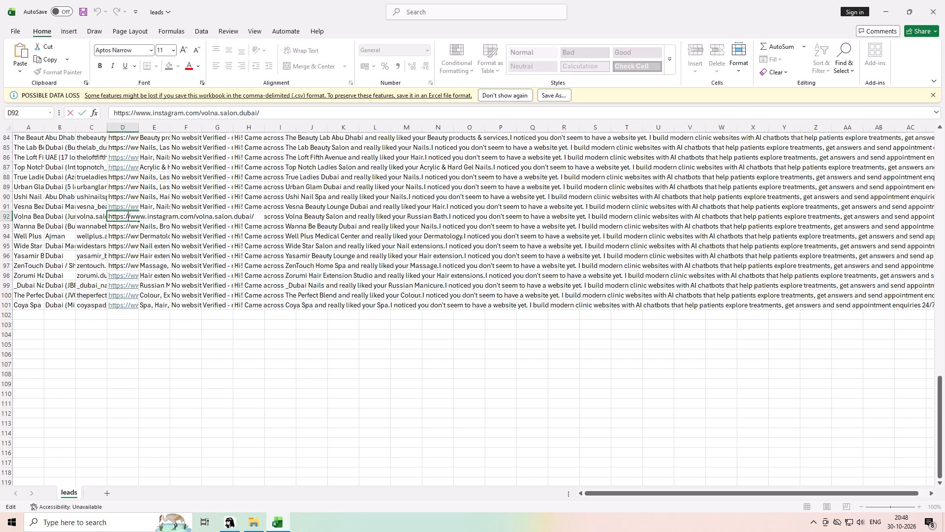
left_click(125, 232)
double_click(127, 231)
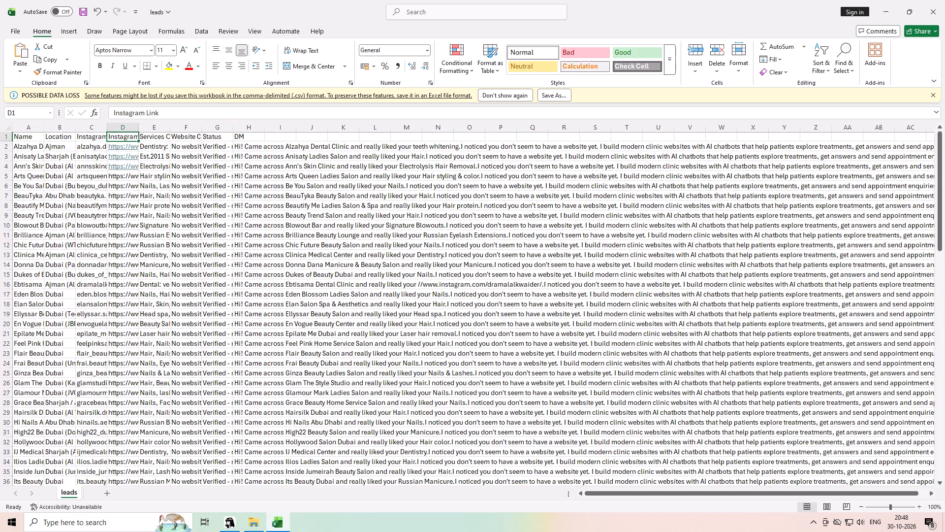
Re-enter the Instagram links in cell D5 and cells D93 to D97 so that they become hyperlinks.
double_click(130, 175)
double_click(122, 191)
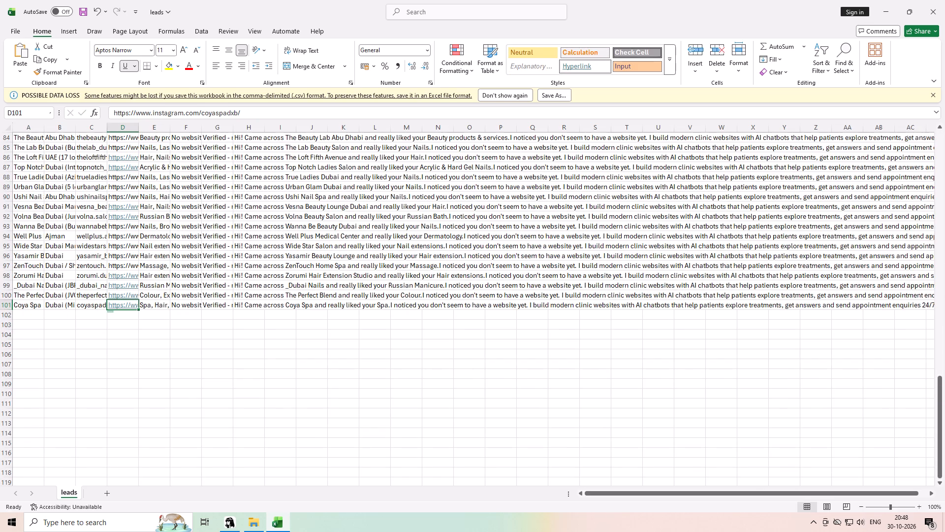
double_click(127, 264)
triple_click(125, 258)
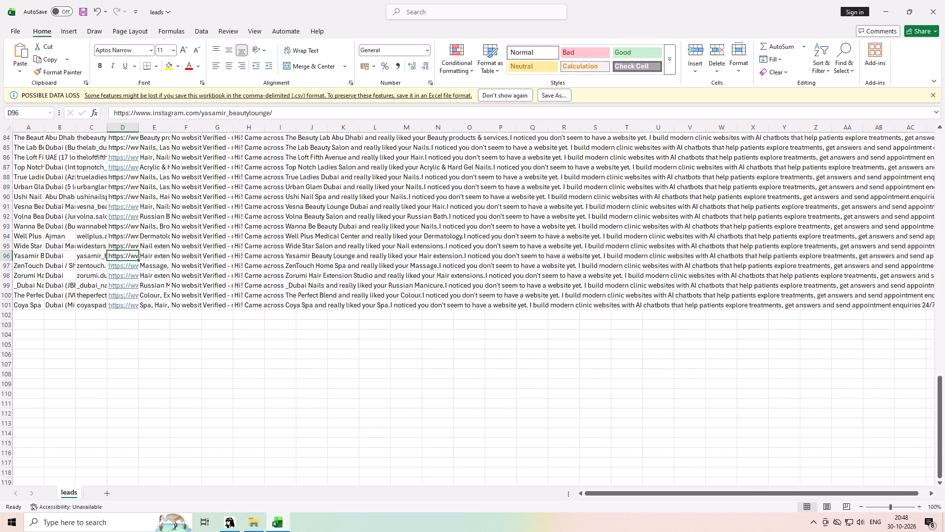
triple_click(125, 248)
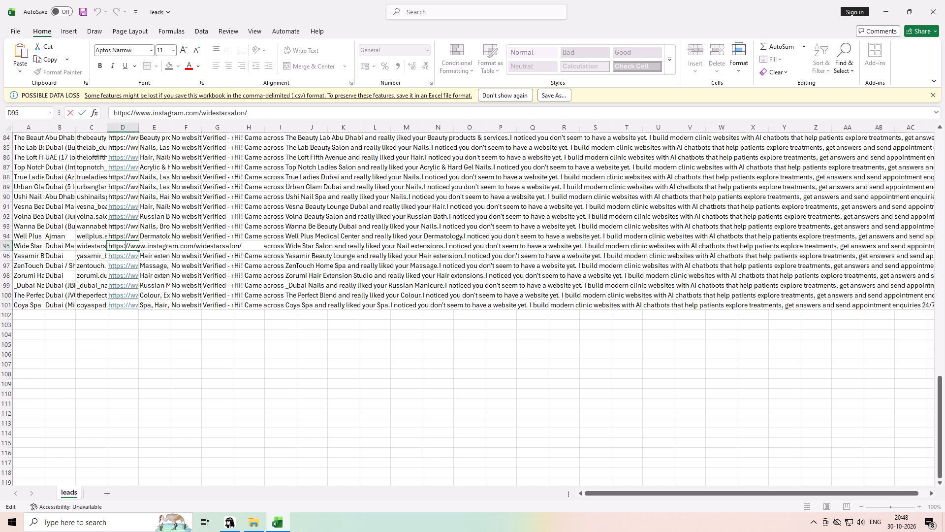
triple_click(130, 236)
left_click(131, 230)
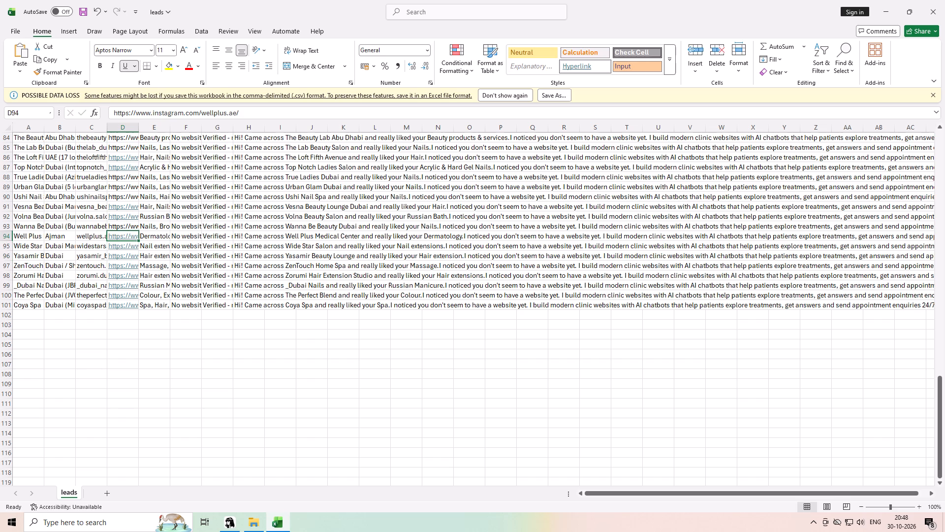
double_click(125, 228)
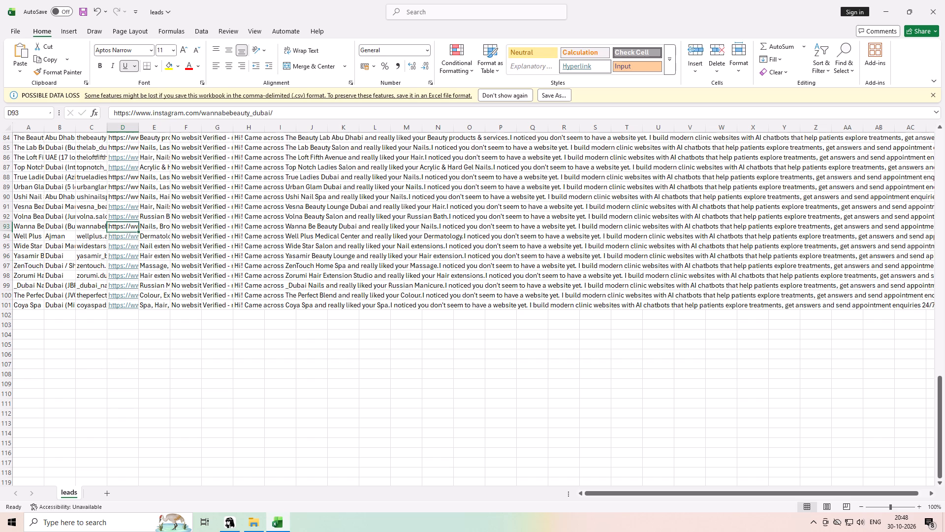
Re-enter the Instagram links in cells D88 to D90, D85 and D84 so that they become hyperlinks.
double_click(131, 196)
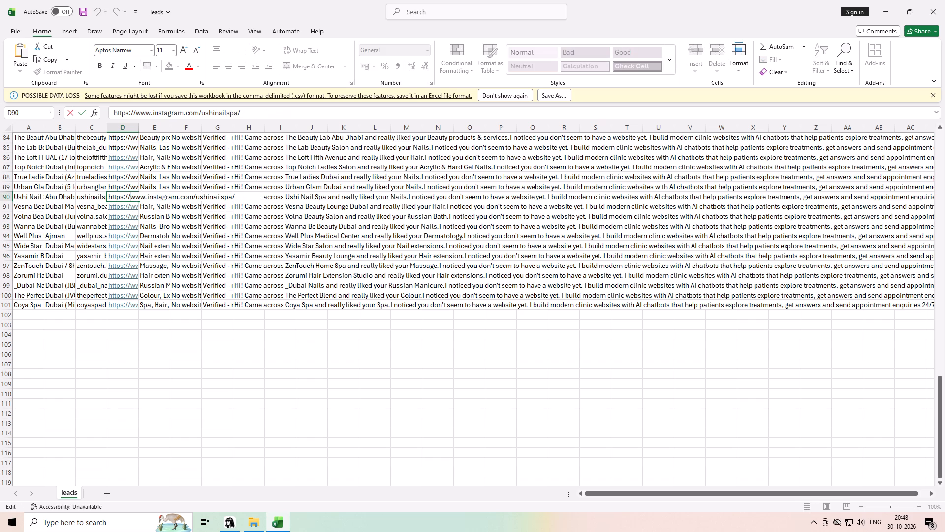
left_click(134, 191)
double_click(135, 185)
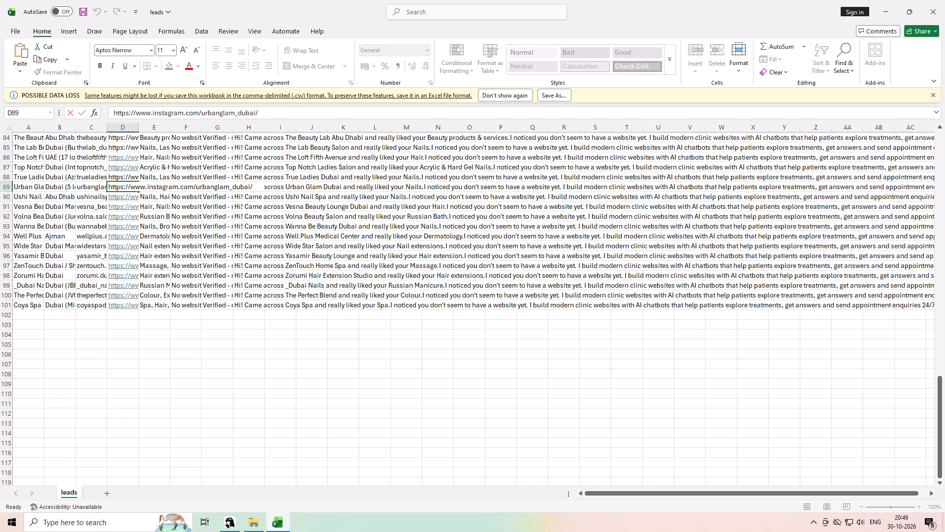
left_click(134, 179)
double_click(134, 179)
triple_click(127, 149)
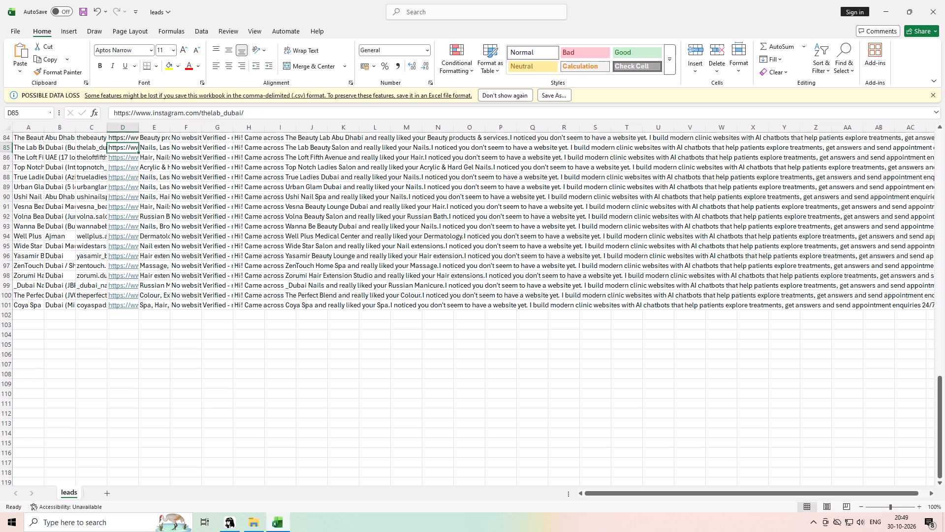
triple_click(129, 139)
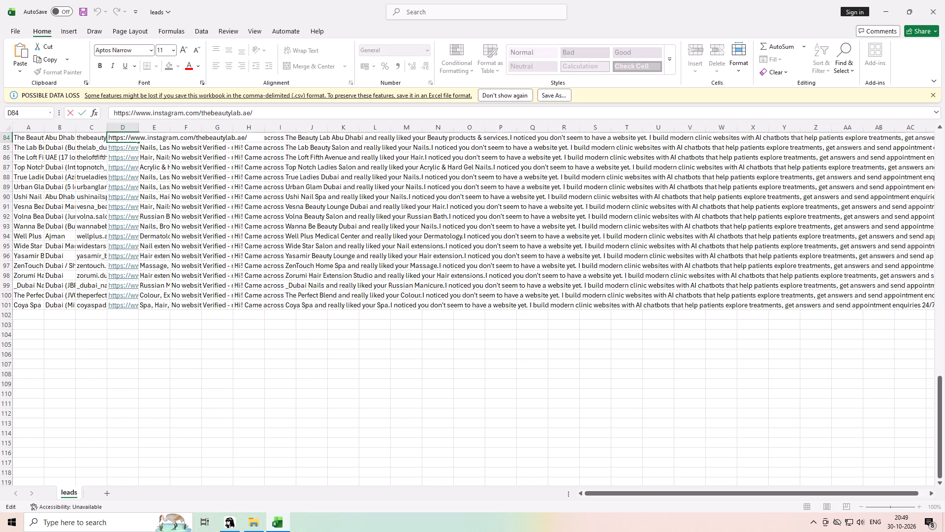
scroll(178, 181, "up", 13)
scroll(179, 182, "down", 3)
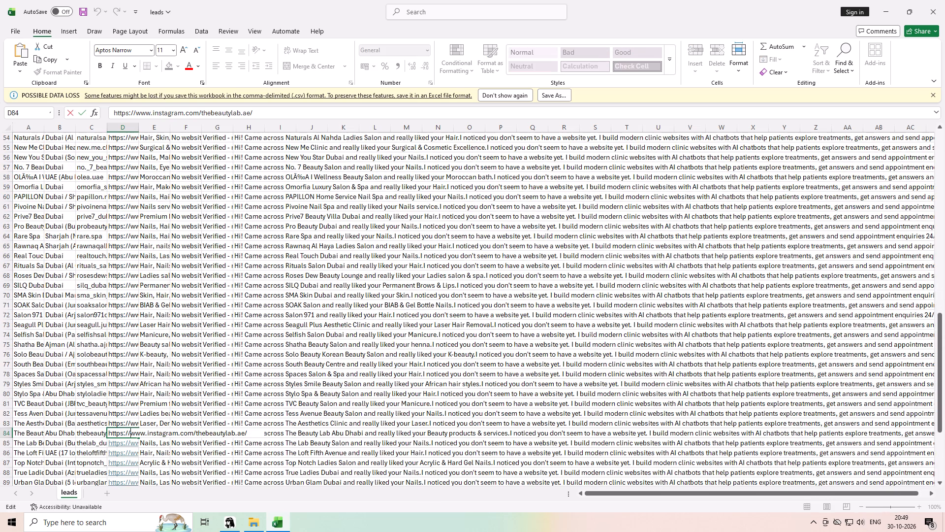
left_click(136, 423)
Re-enter the Instagram links in cells D83 up to D77 so that they become hyperlinks.
double_click(117, 424)
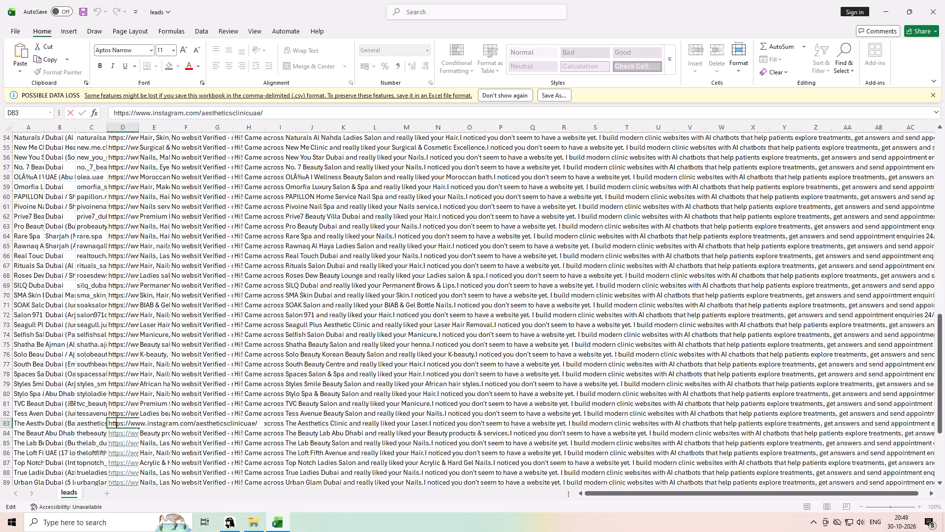
triple_click(118, 415)
triple_click(129, 403)
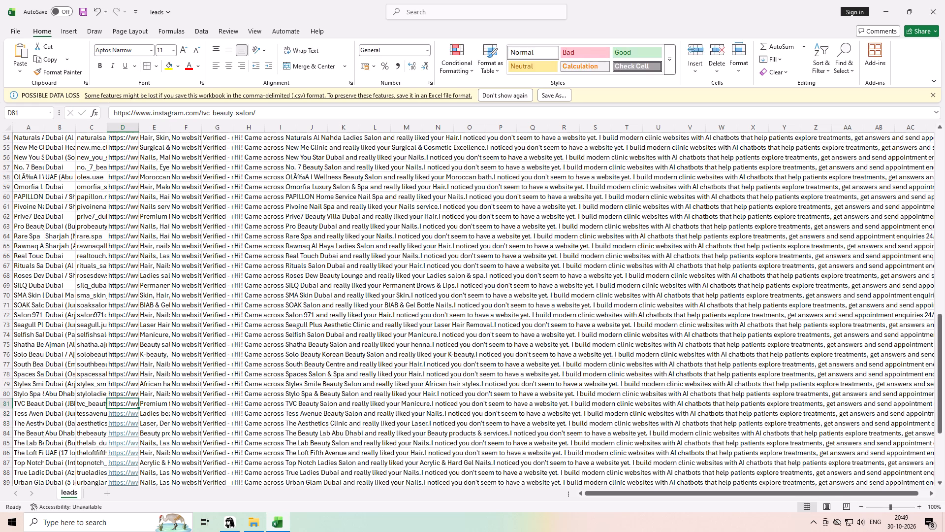
triple_click(130, 391)
triple_click(125, 382)
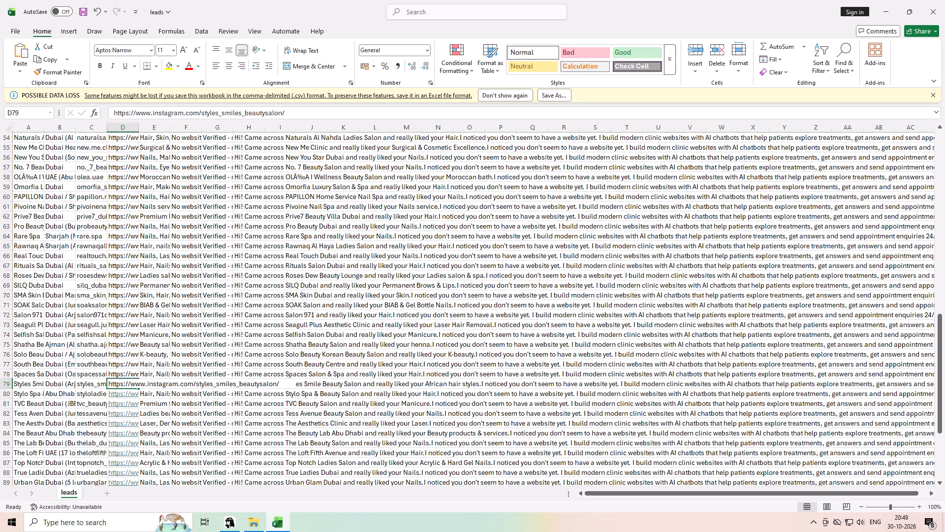
triple_click(125, 373)
left_click(126, 367)
double_click(126, 364)
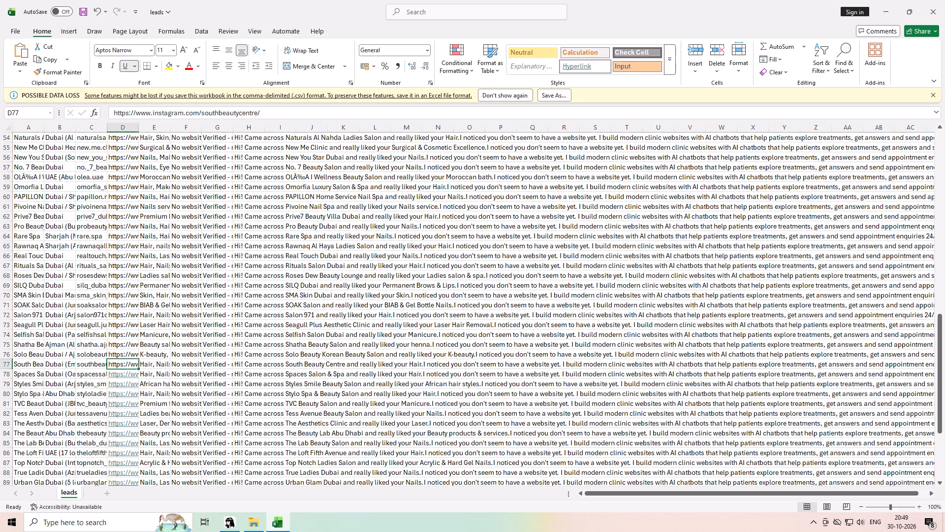
Re-enter the Instagram links in cells D76 up to D71 so that they become hyperlinks.
triple_click(129, 355)
double_click(122, 341)
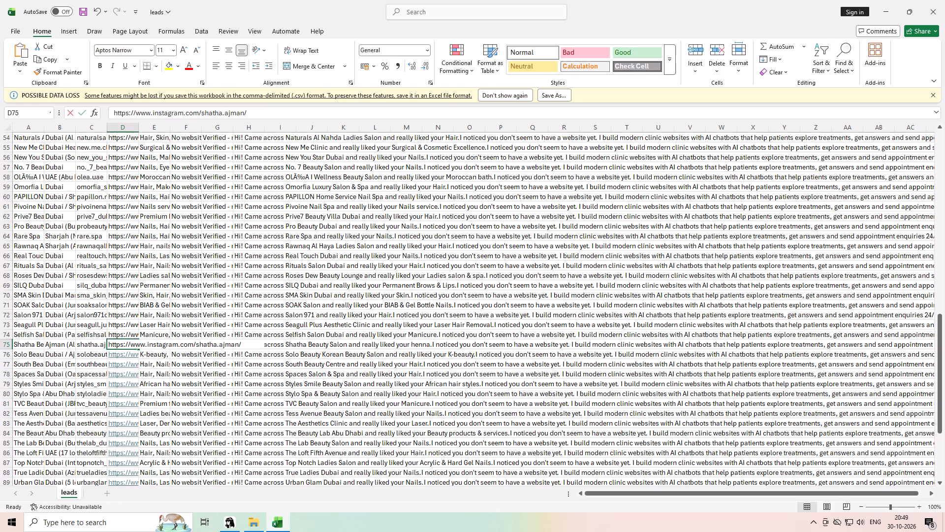
double_click(125, 336)
double_click(130, 326)
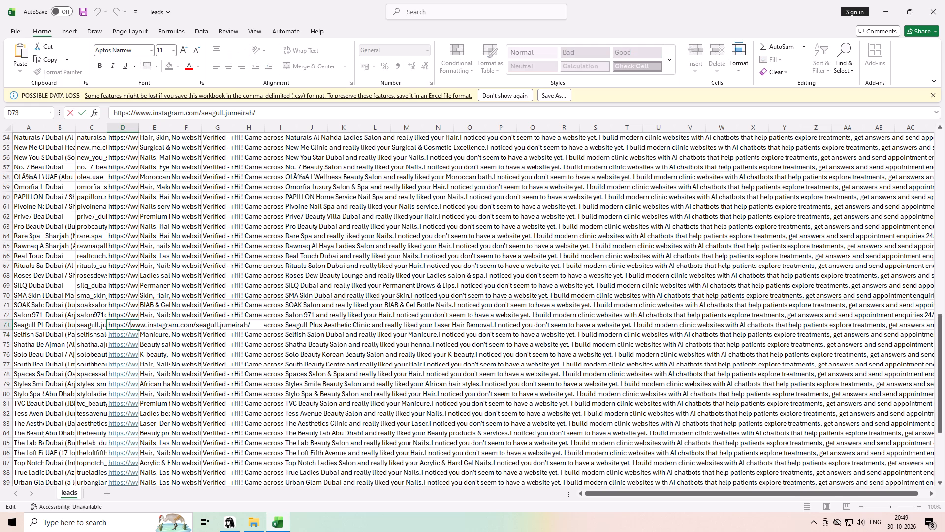
left_click(132, 310)
double_click(127, 316)
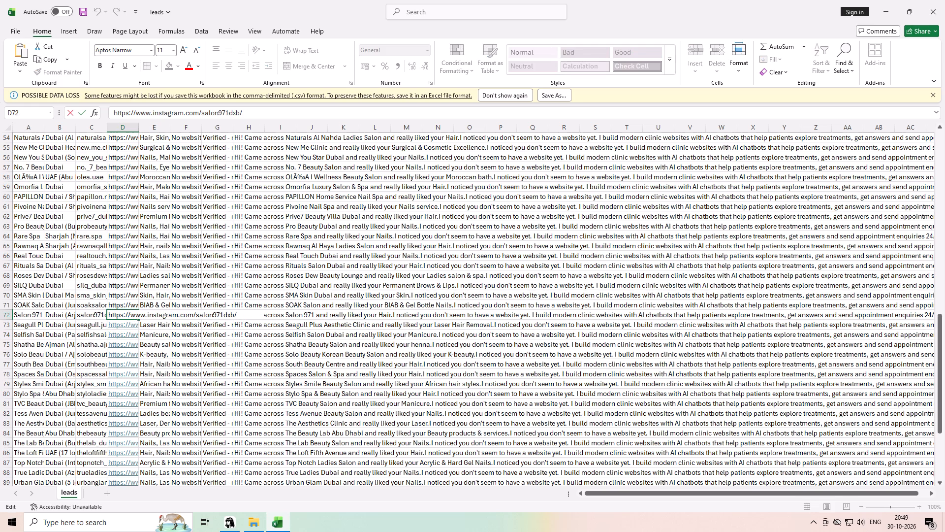
left_click(128, 311)
double_click(131, 306)
Re-enter the Instagram links in cells D70 up to D65 so that they become hyperlinks.
double_click(131, 295)
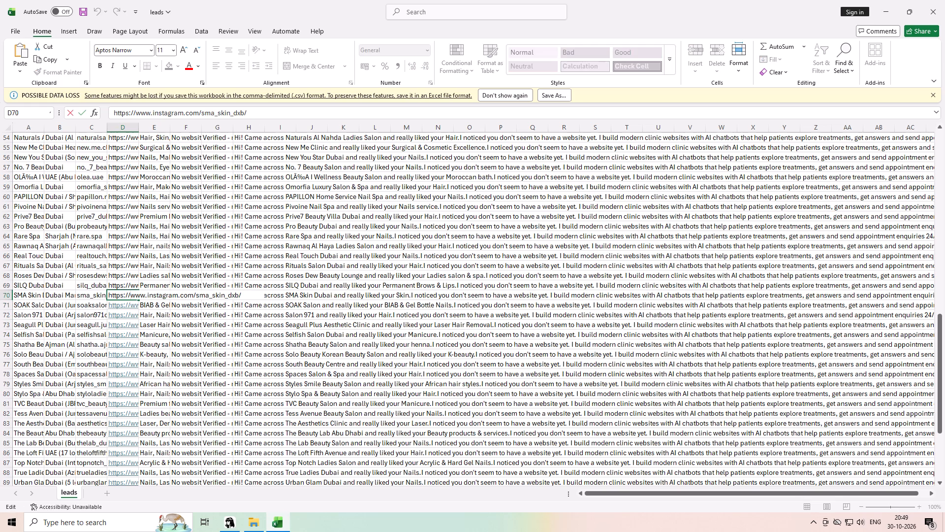
double_click(127, 286)
double_click(126, 276)
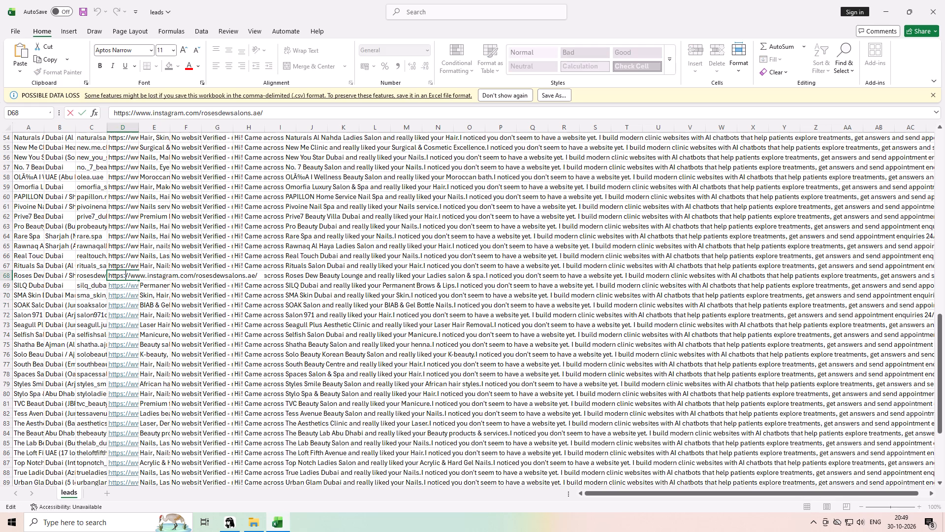
double_click(129, 266)
double_click(132, 256)
double_click(127, 245)
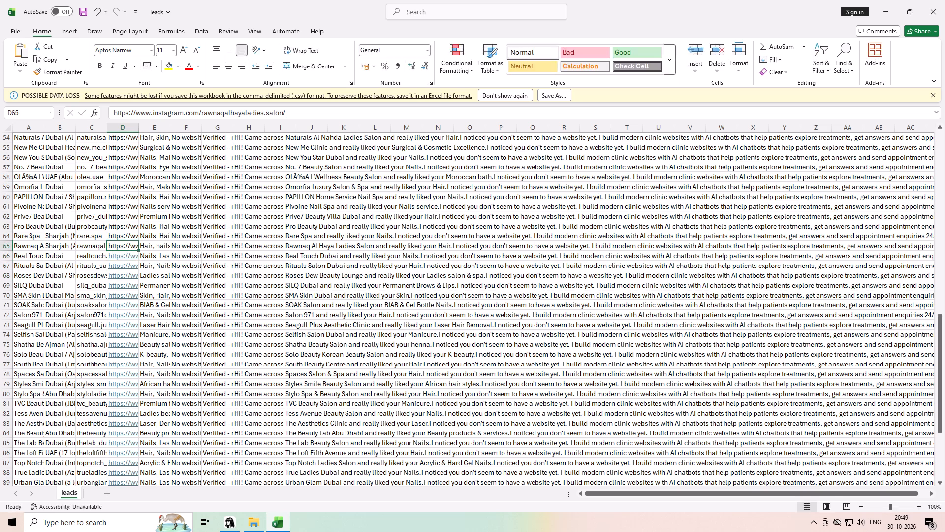
scroll(150, 374, "up", 18)
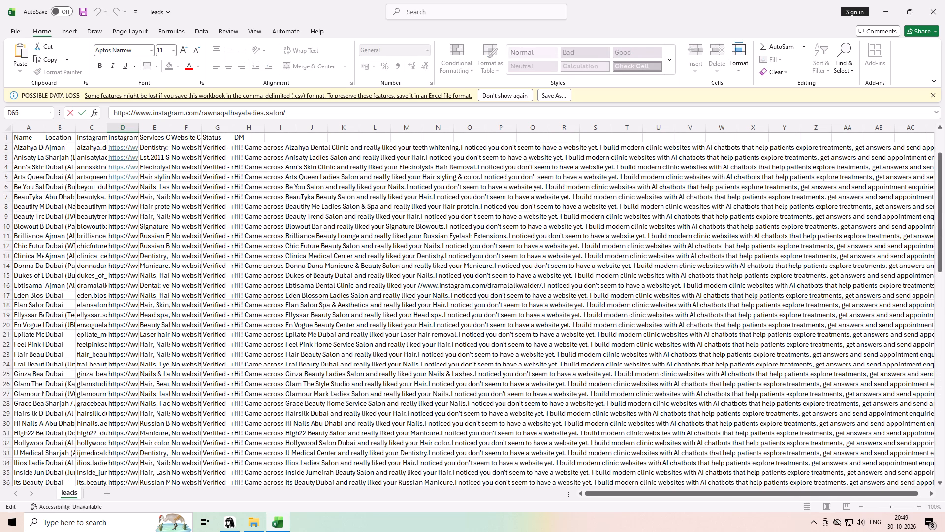
scroll(140, 175, "up", 20)
scroll(140, 175, "up", 12)
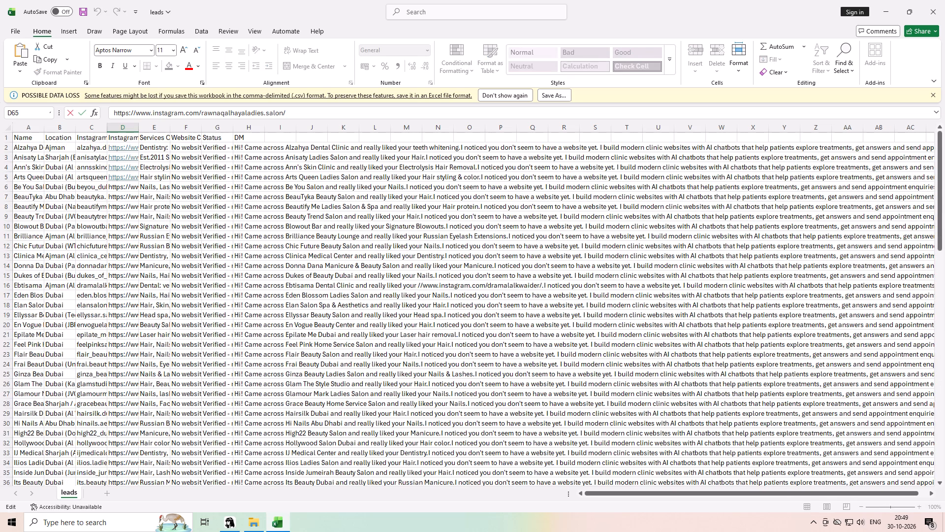
Re-enter the Instagram links in cells D6 and D7 so that they become hyperlinks.
double_click(132, 189)
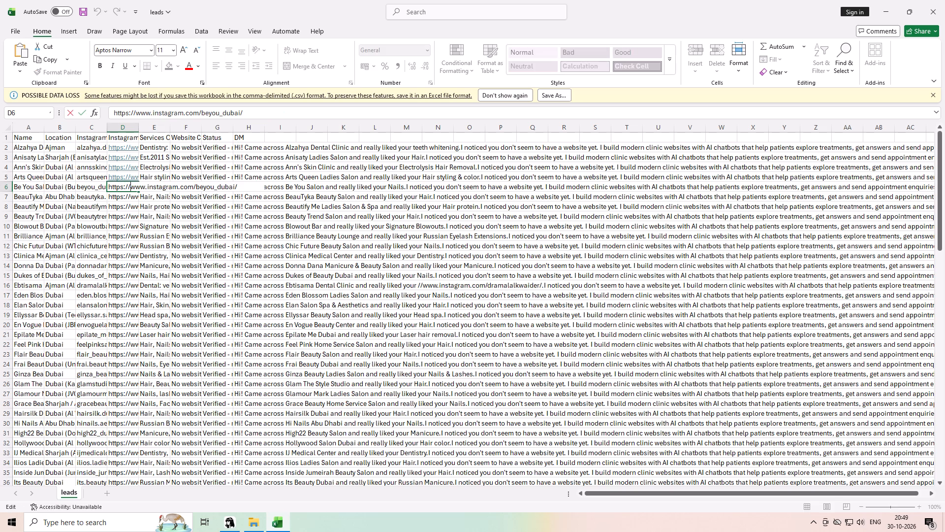
double_click(123, 196)
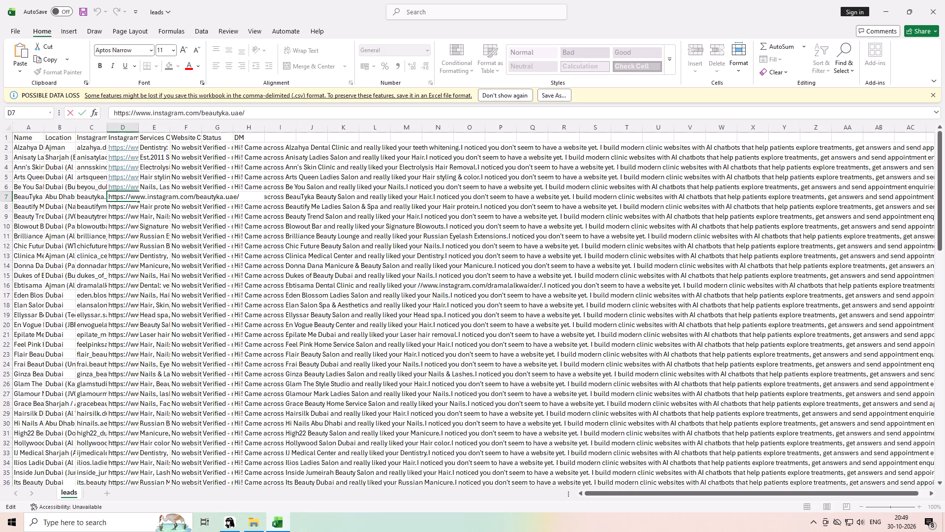
left_click(122, 204)
Select the entire Instagram Link column D.
left_click(117, 130)
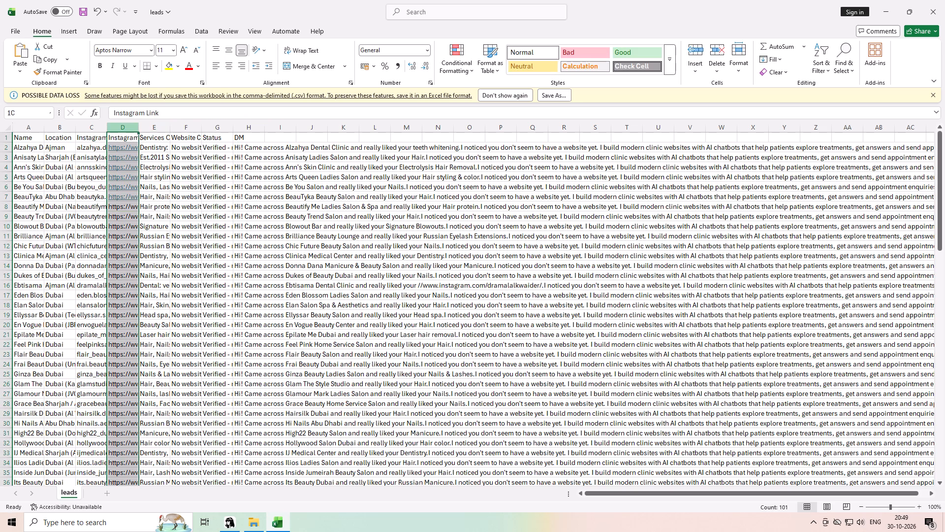
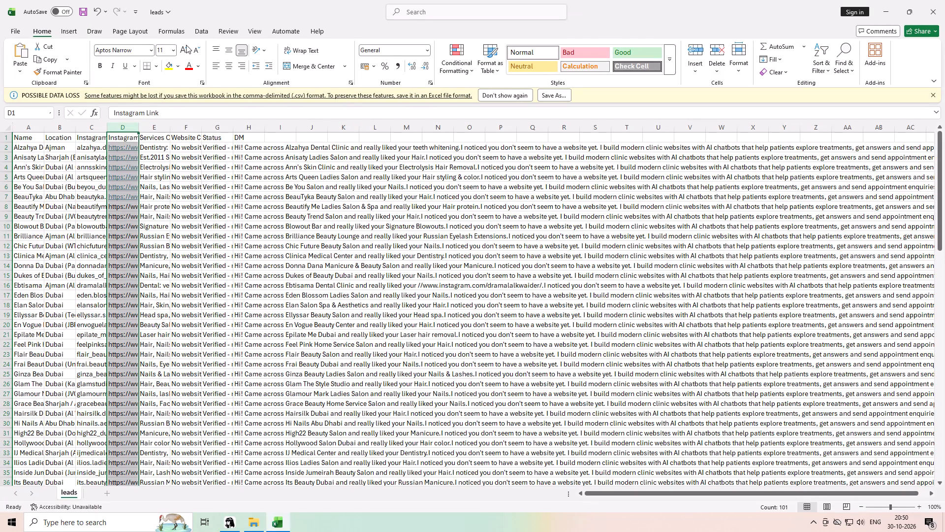
Try to convert the Instagram Link column with Text to Columns, using Delimited, the Tab delimiter, General format and destination $D$1.
left_click(207, 35)
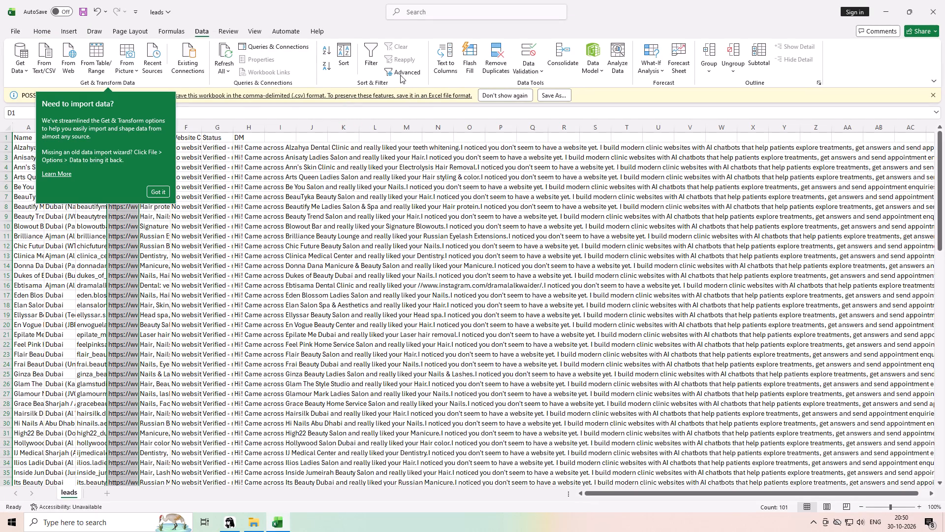
left_click(443, 70)
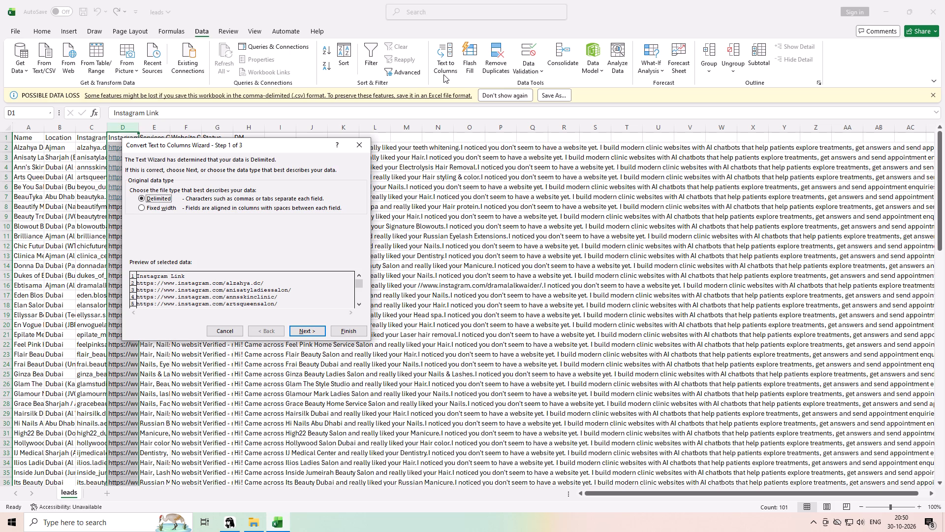
left_click(316, 333)
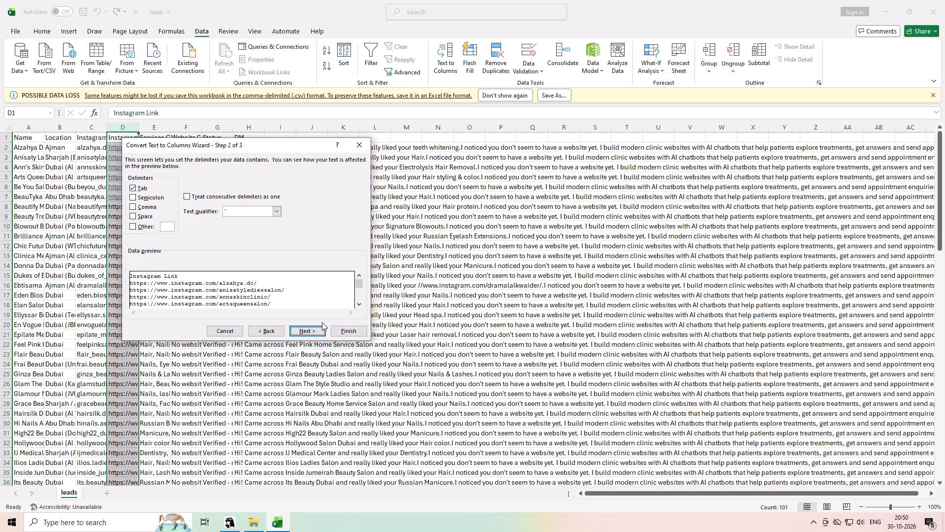
left_click(318, 332)
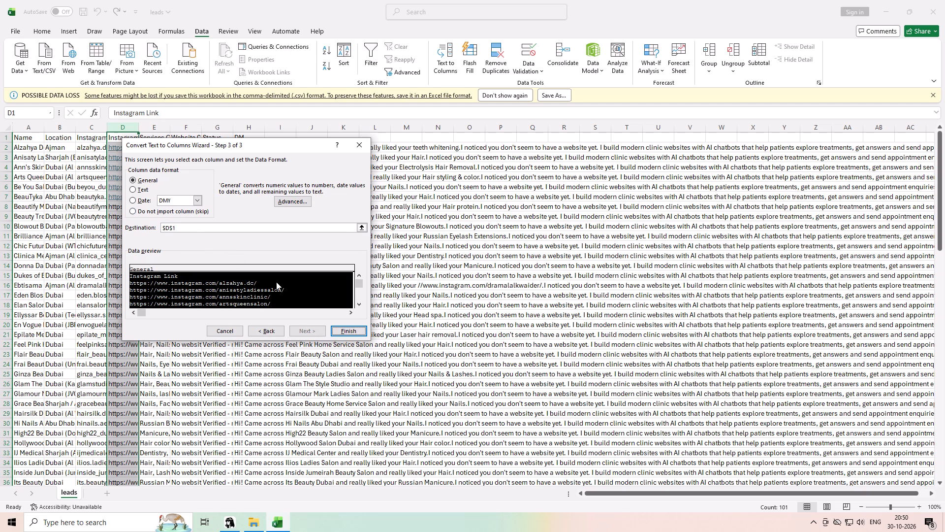
left_click(356, 330)
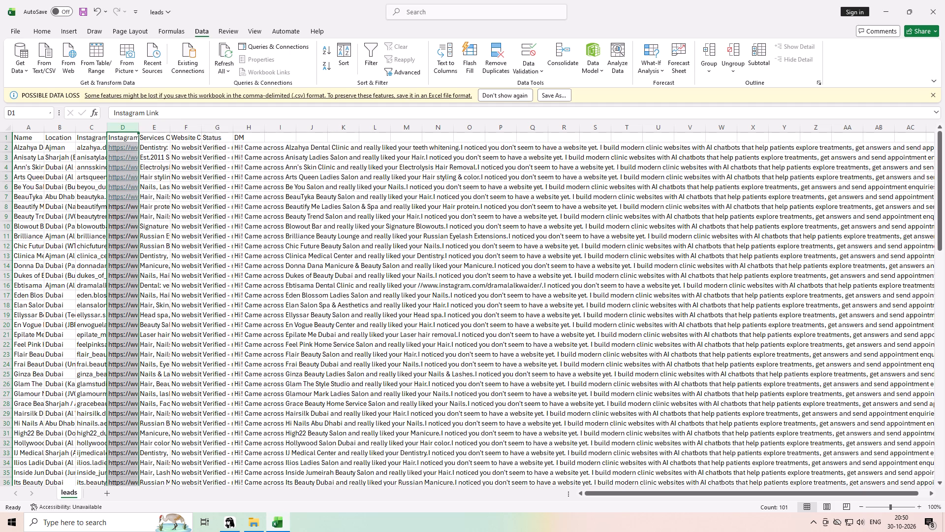
left_click(177, 260)
left_click(129, 210)
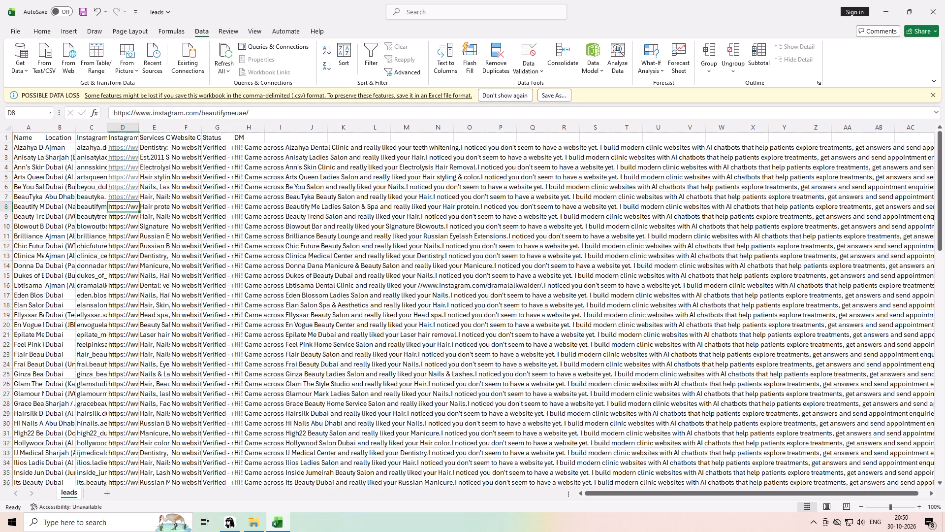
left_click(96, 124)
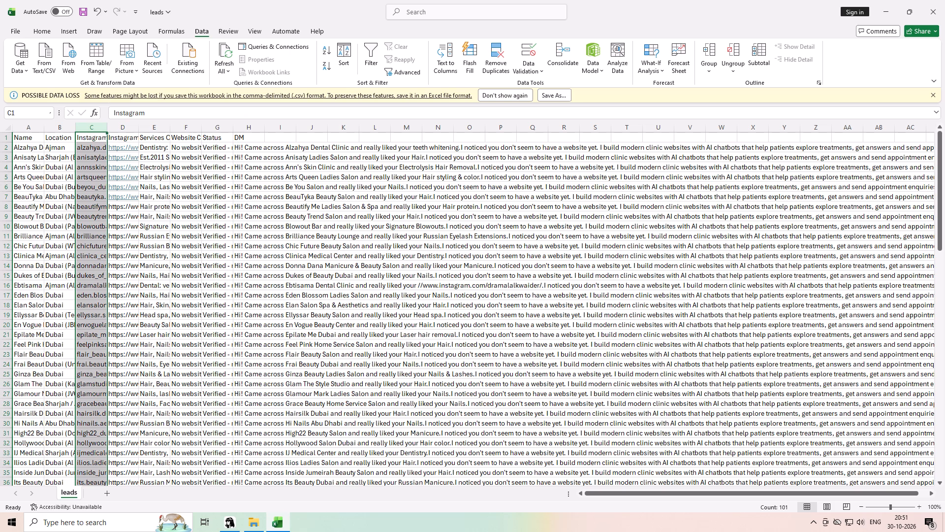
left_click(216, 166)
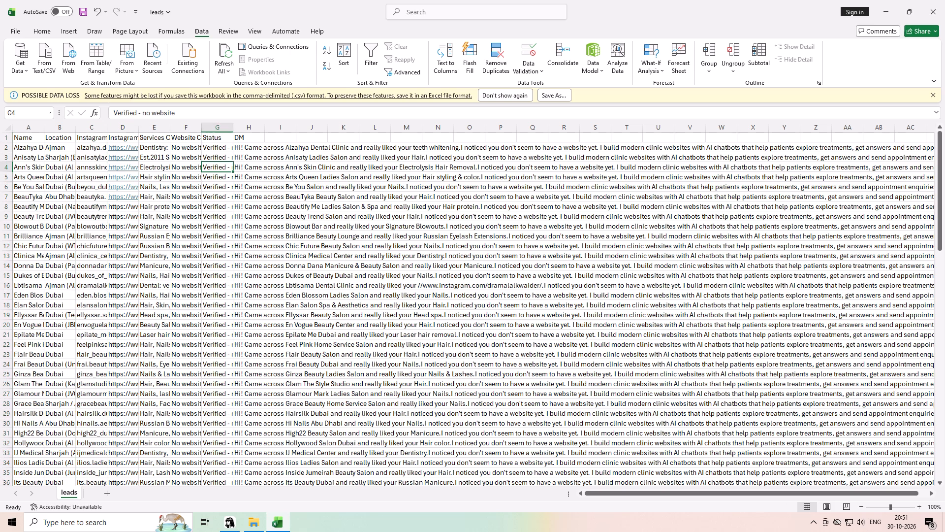
Insert a new column D before the Instagram Link column and give it an Instagram header.
left_click(96, 128)
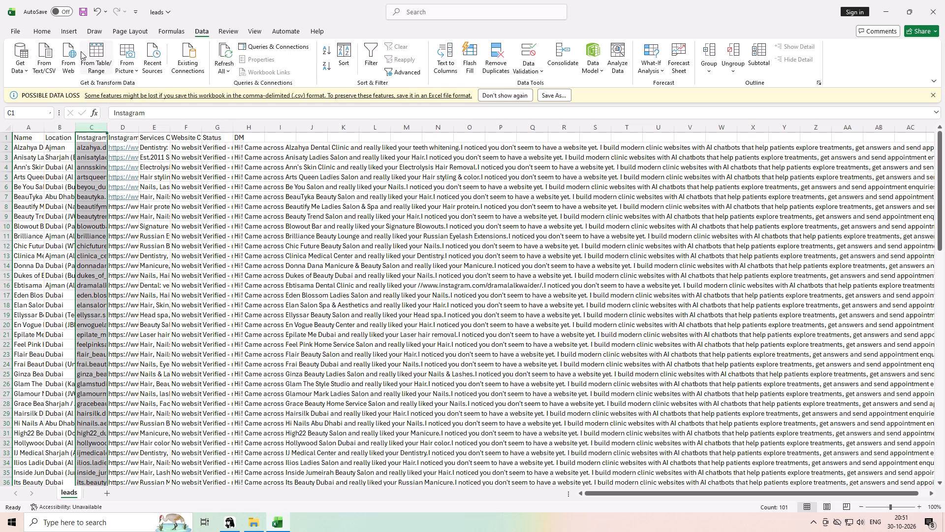
left_click(231, 186)
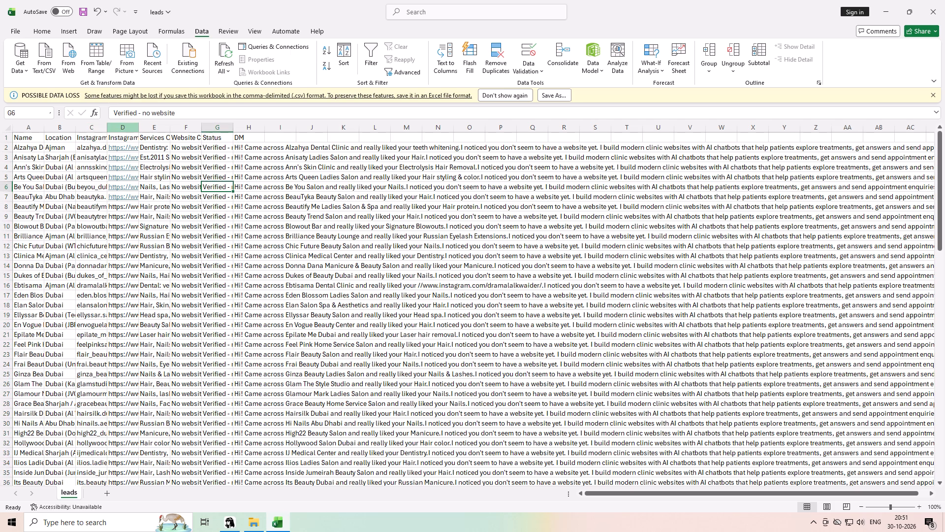
left_click(94, 139)
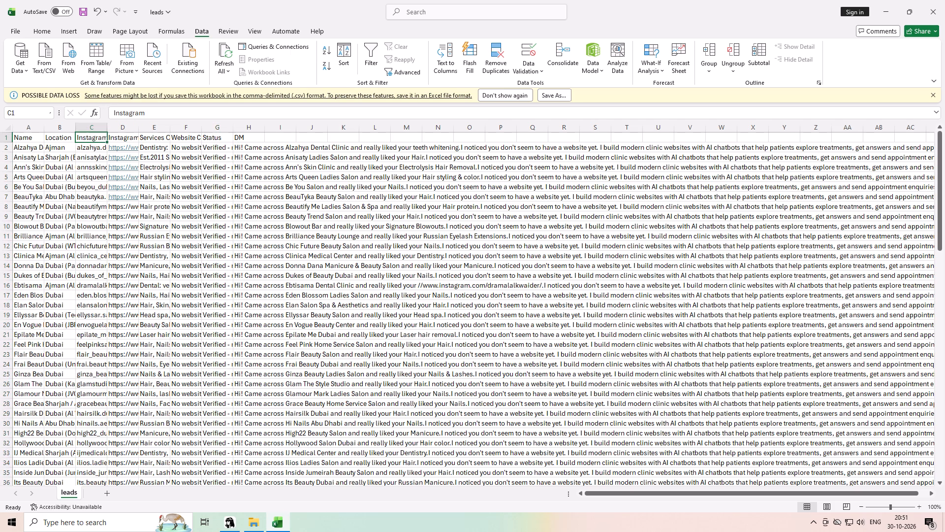
left_click(114, 129)
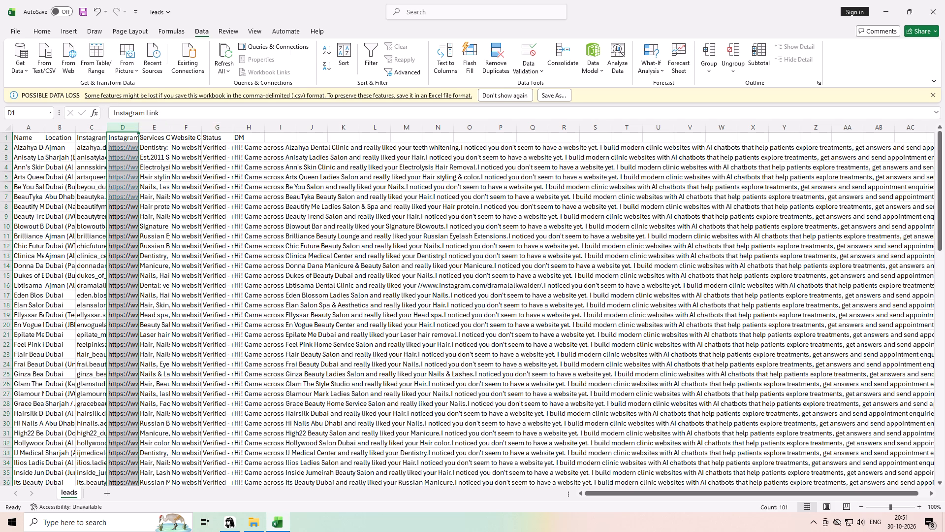
left_click(49, 33)
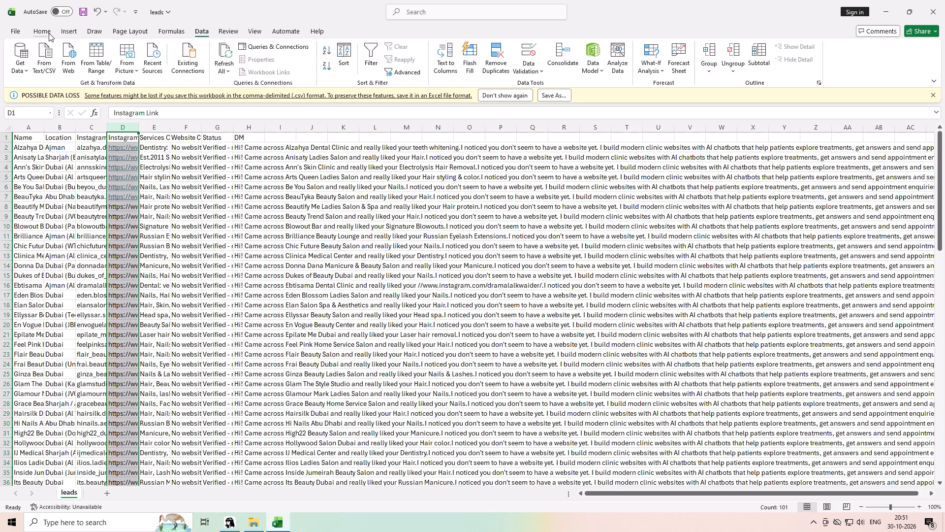
left_click(75, 32)
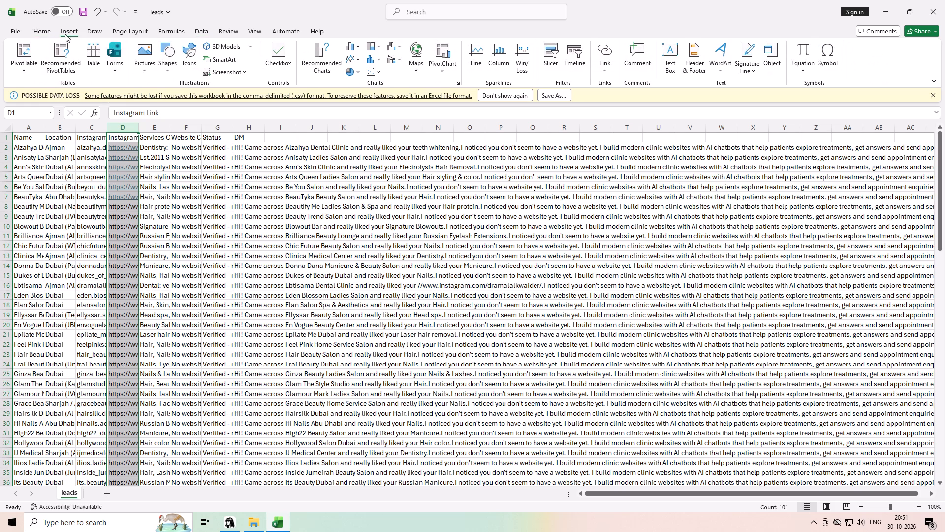
Insert a blank sheet column immediately before the Instagram Link column.
left_click(41, 33)
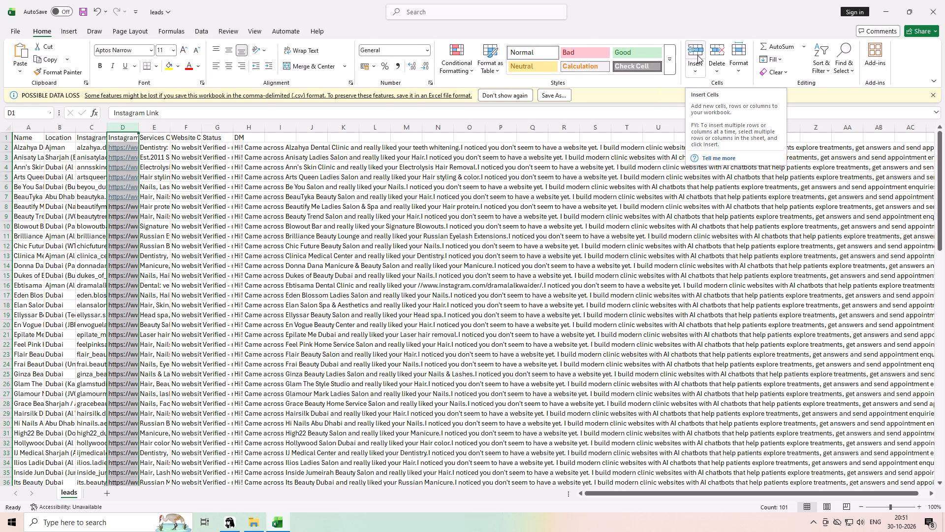
left_click(699, 73)
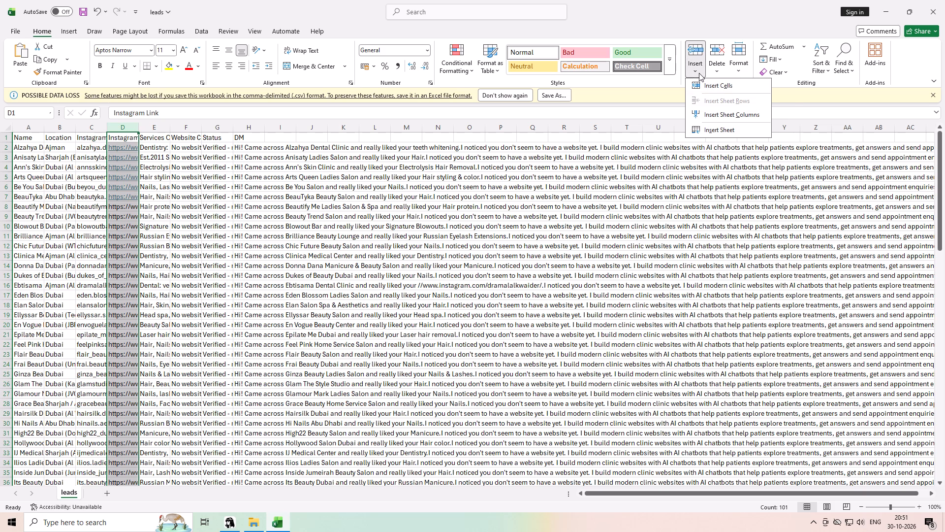
left_click(713, 115)
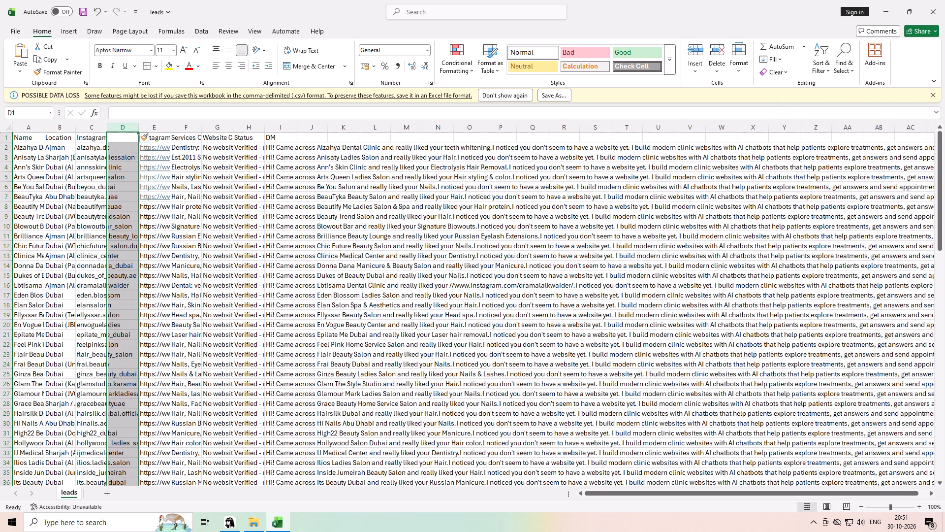
left_click(393, 212)
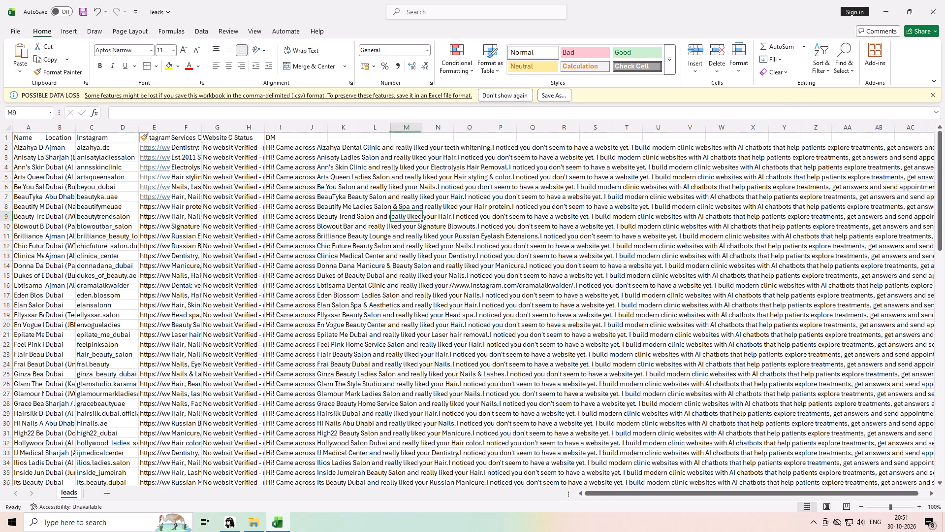
Enter the header Instagram in cell D1 of the new blank column.
left_click(120, 139)
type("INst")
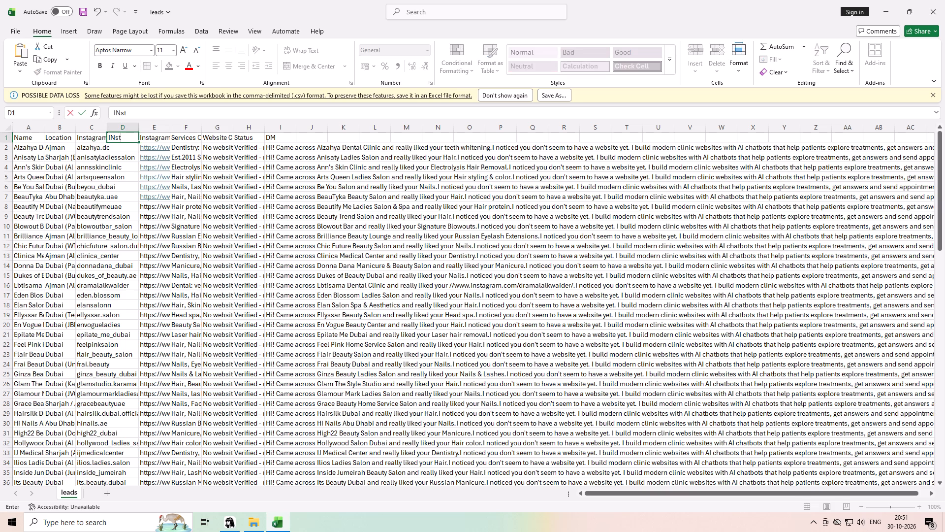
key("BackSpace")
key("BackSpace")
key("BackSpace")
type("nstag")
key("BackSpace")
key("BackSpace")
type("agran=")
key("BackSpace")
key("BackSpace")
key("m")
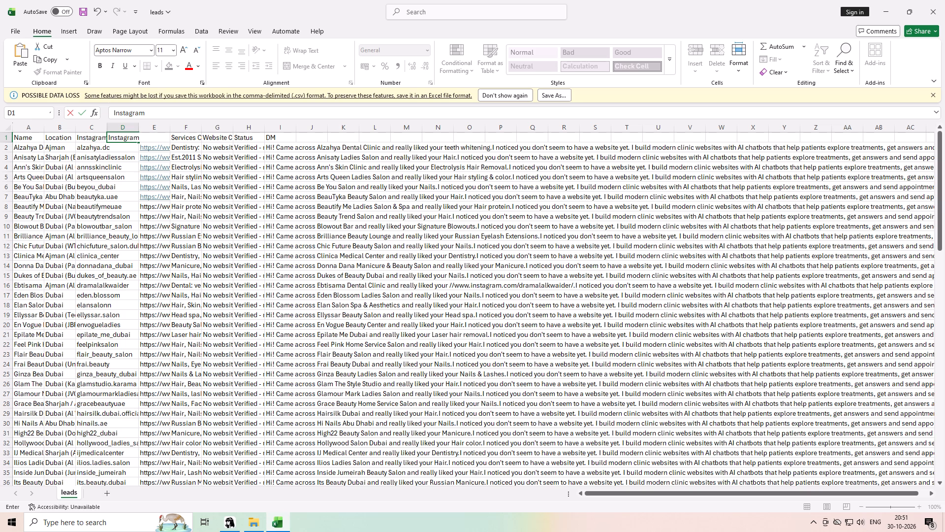
left_click(124, 144)
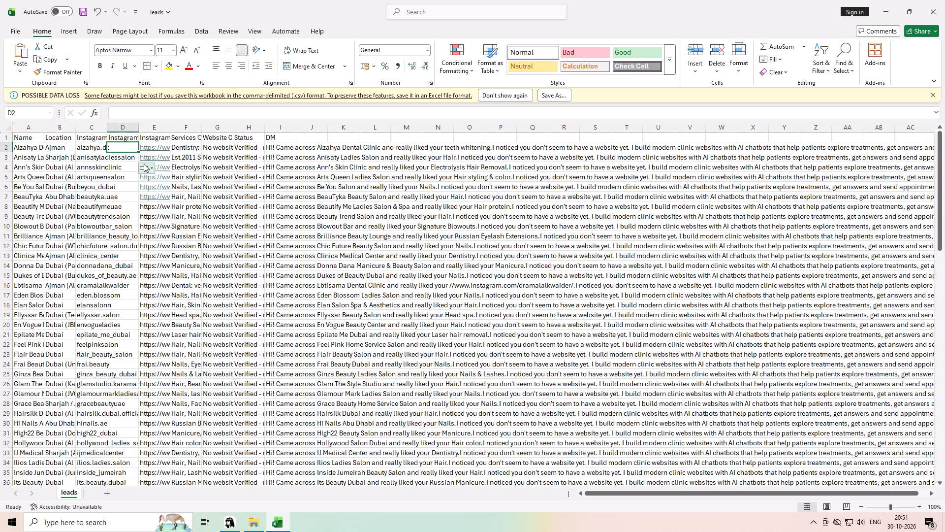
Enter the formula =HYPERLINK(E2,E2) in cell D2 of the new column.
left_click(119, 159)
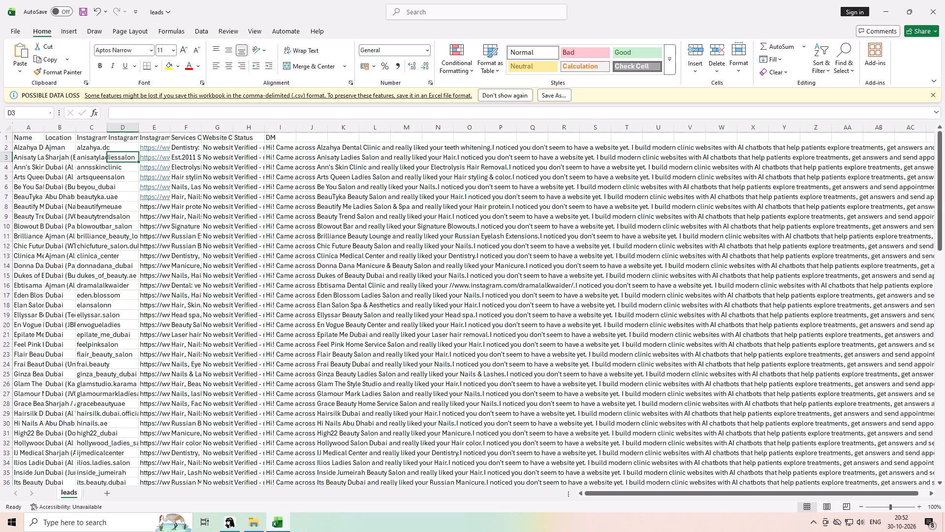
left_click(122, 147)
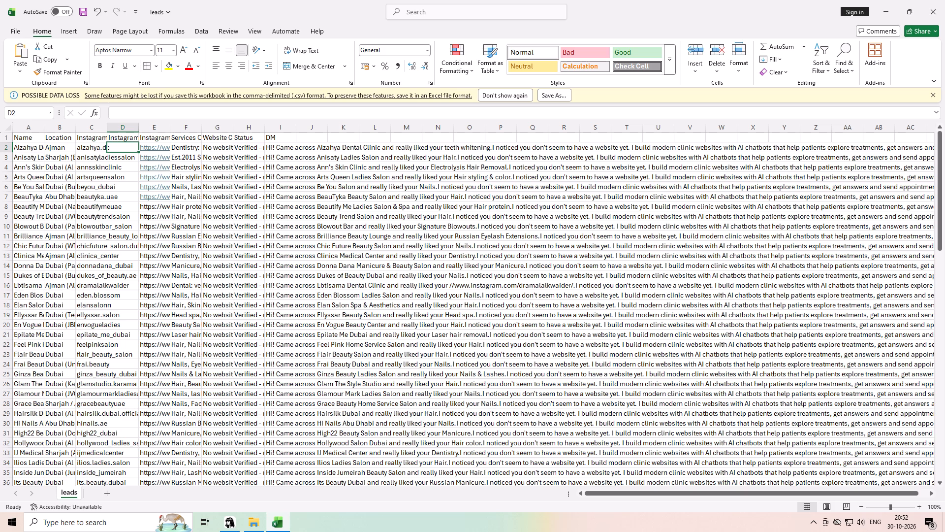
left_click(129, 151)
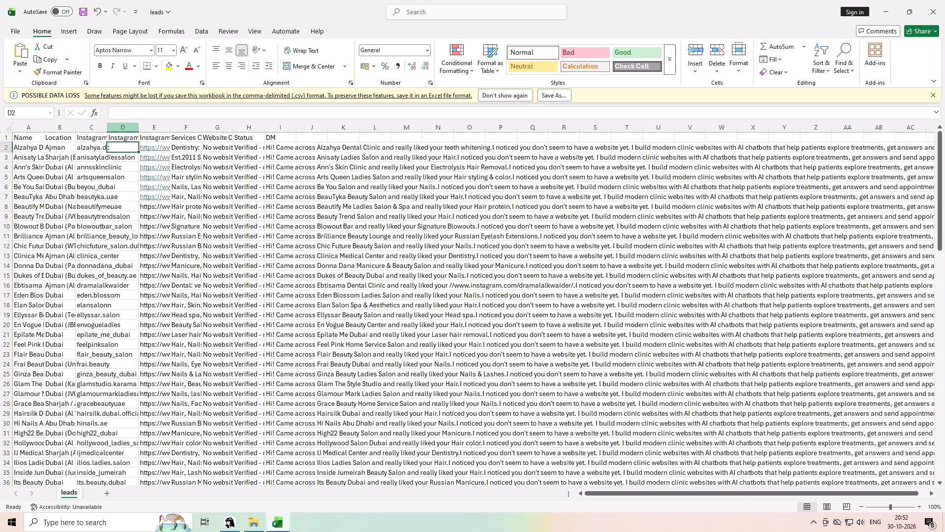
left_click(124, 127)
left_click(129, 146)
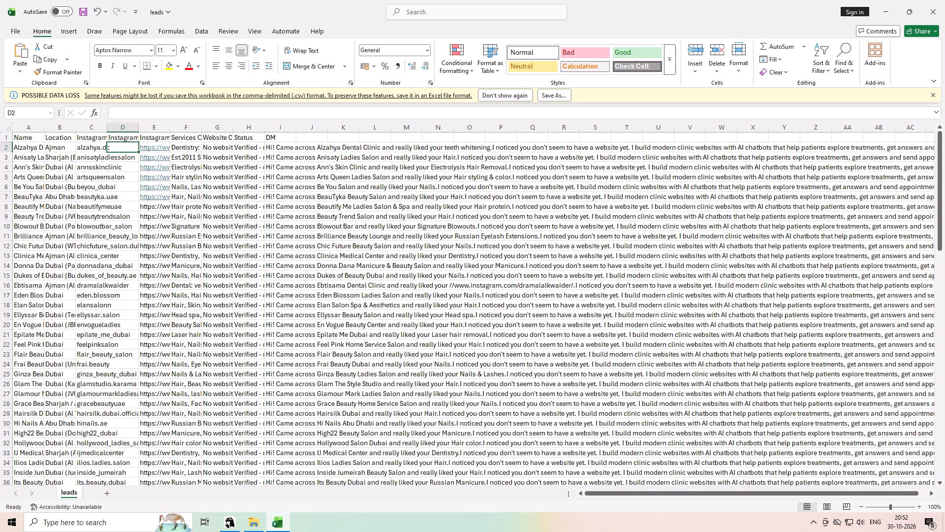
double_click(125, 149)
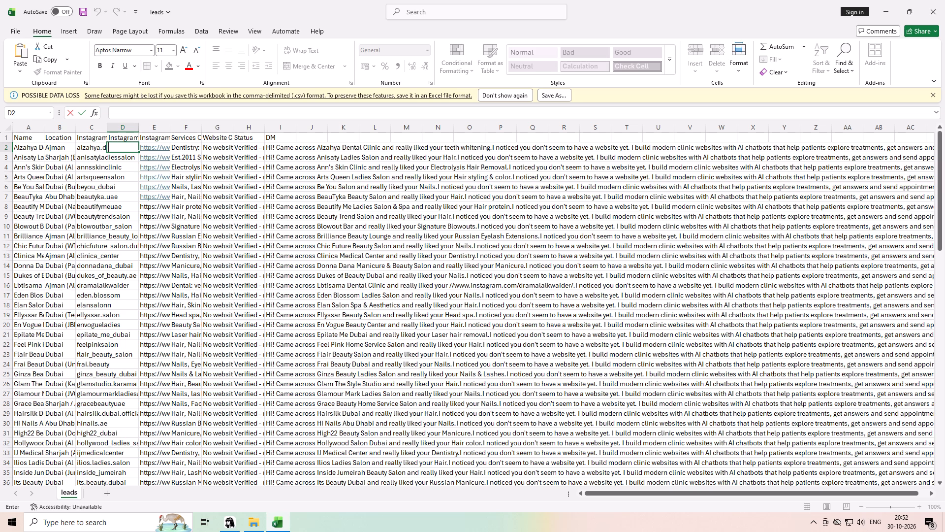
key("equal")
type("Heper")
key("BackSpace")
key("BackSpace")
key("BackSpace")
key("BackSpace")
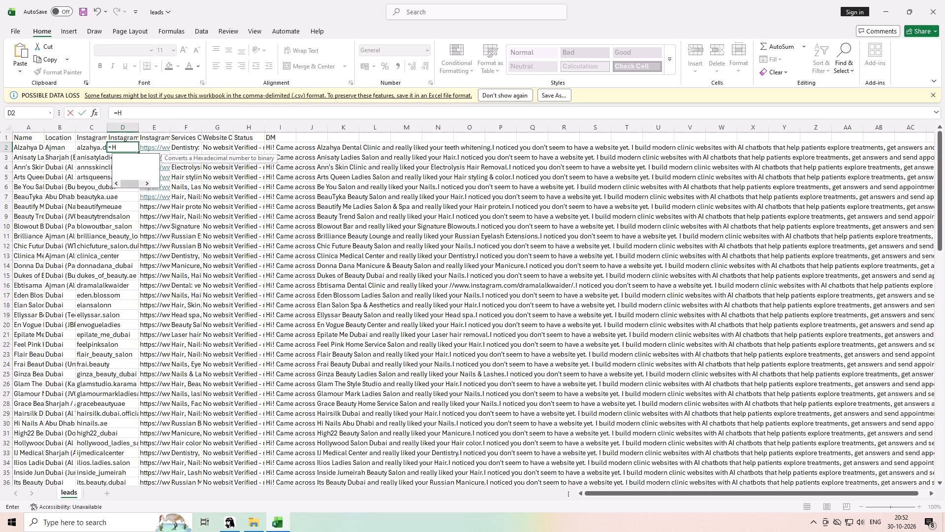
key("y")
key("e")
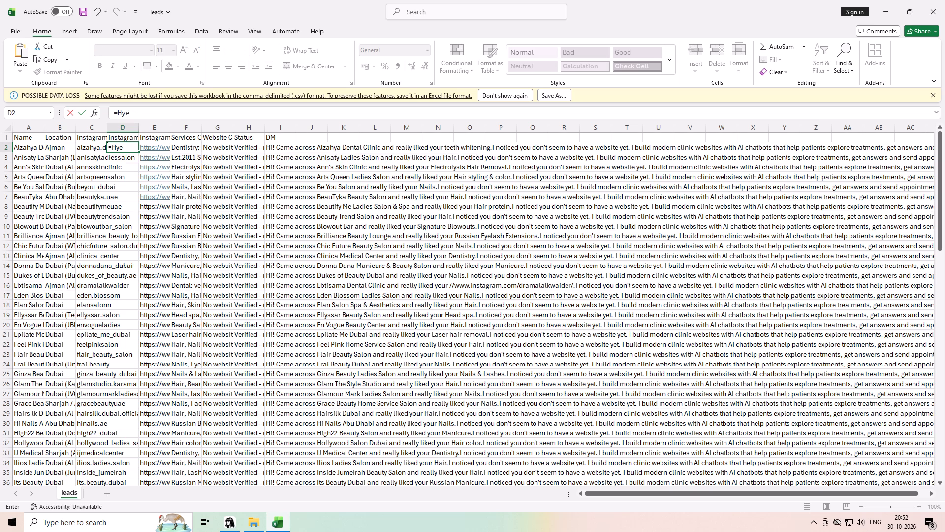
key("BackSpace")
left_click(146, 161)
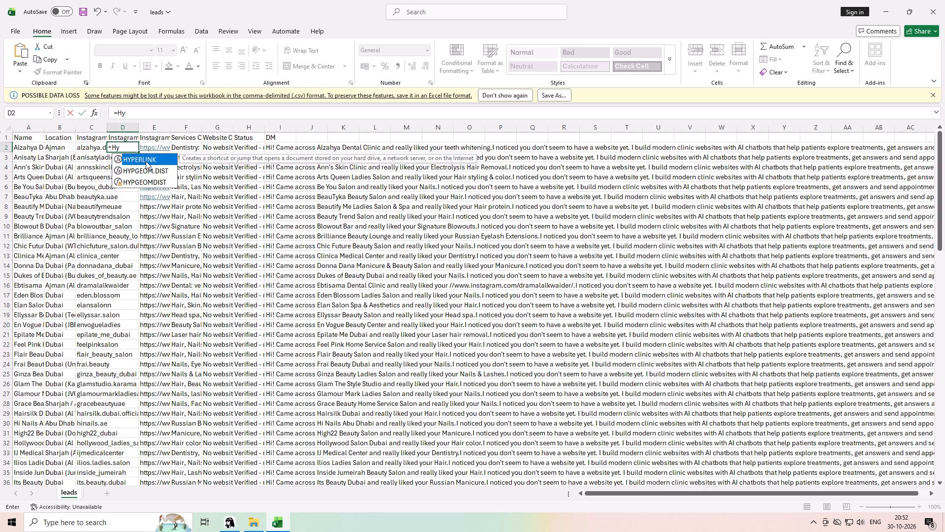
left_click(145, 161)
key("Tab")
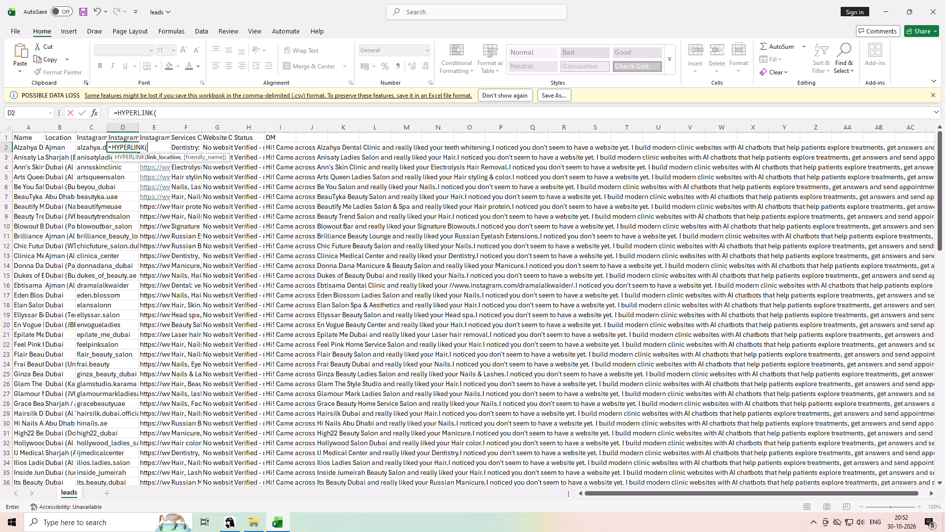
key("shift+a")
key("BackSpace")
key("shift+e")
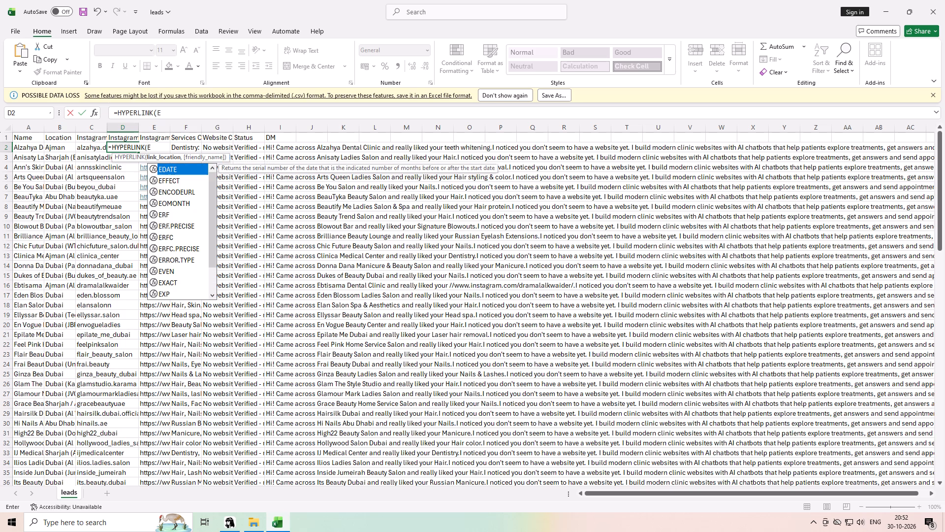
type("2,")
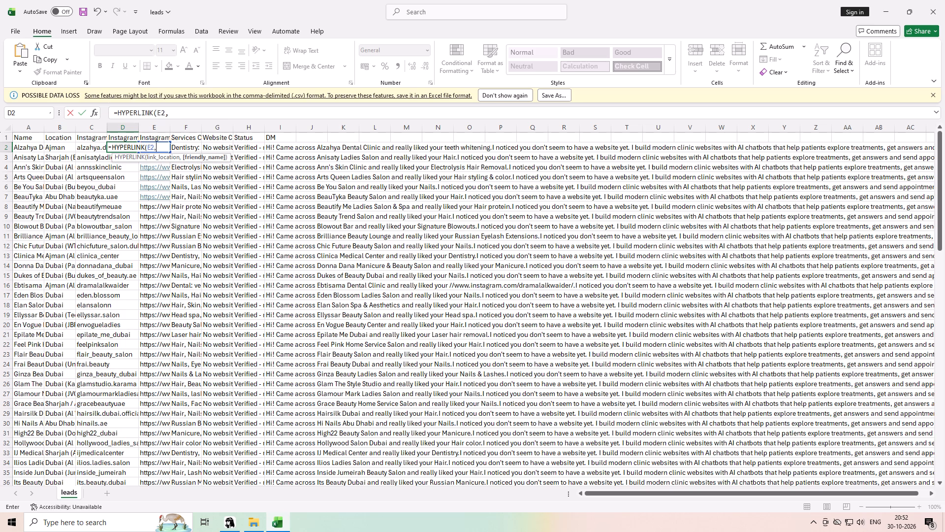
type("E2")
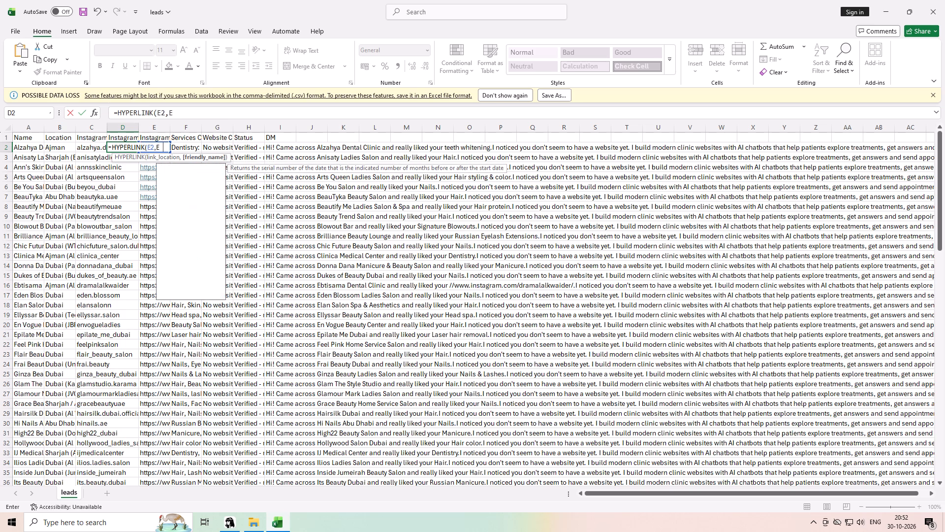
key("shift+parenright")
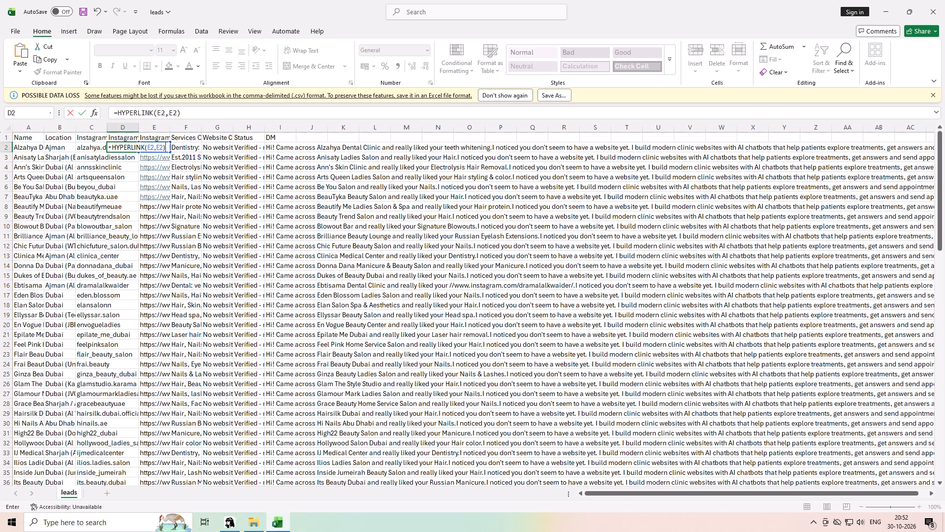
key("Return")
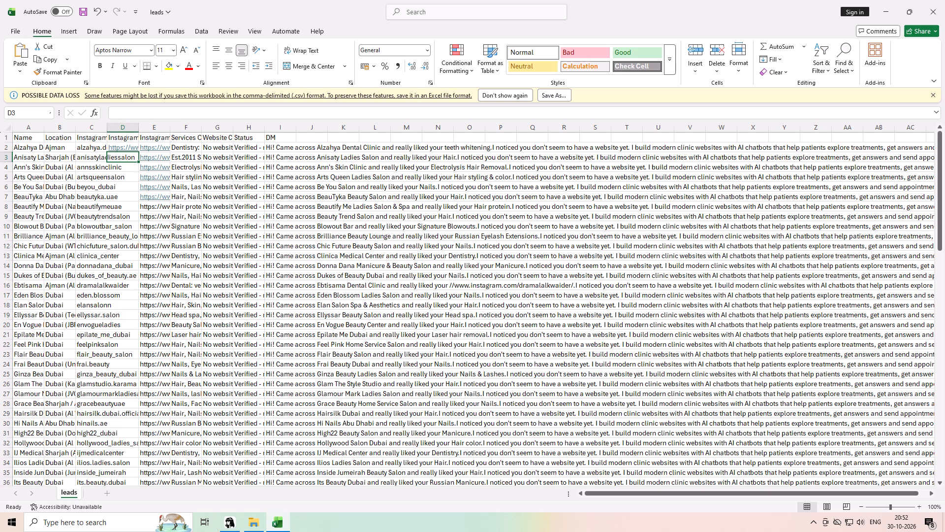
Fill the HYPERLINK formula from D2 down to the last lead in row 101.
left_click_drag(939, 200, 944, 473)
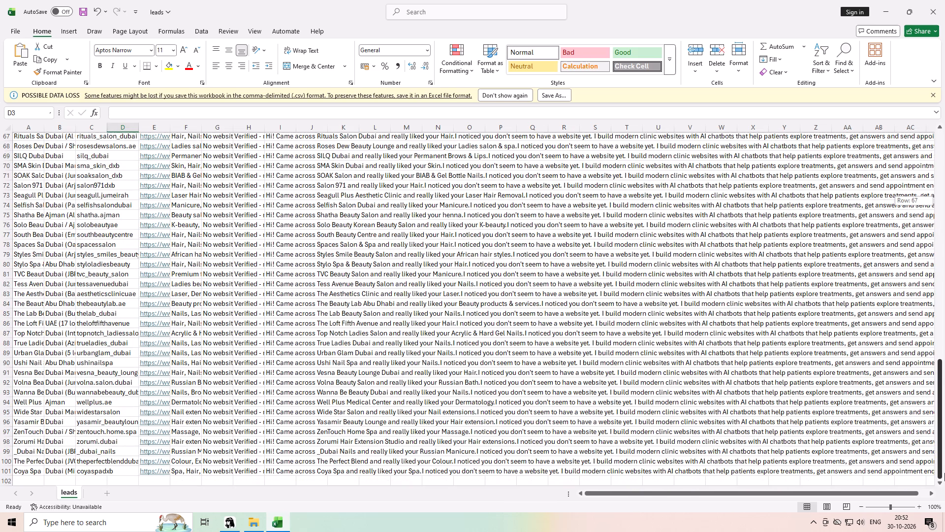
left_click_drag(944, 473, 944, 147)
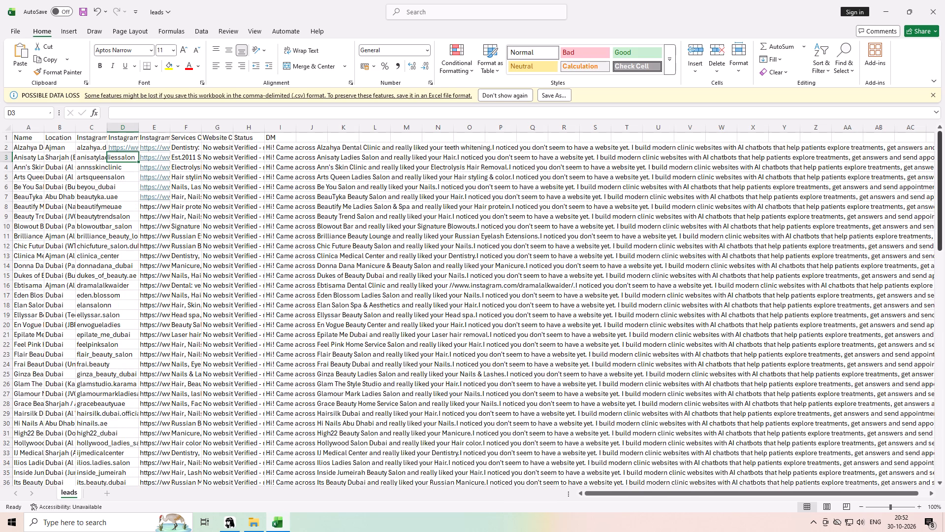
left_click(125, 159)
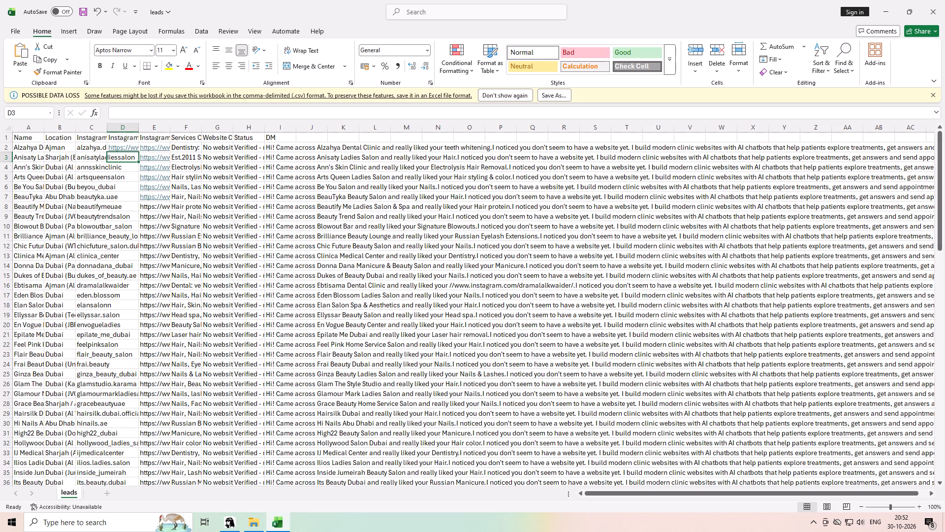
key("Up")
left_click_drag(138, 151, 141, 291)
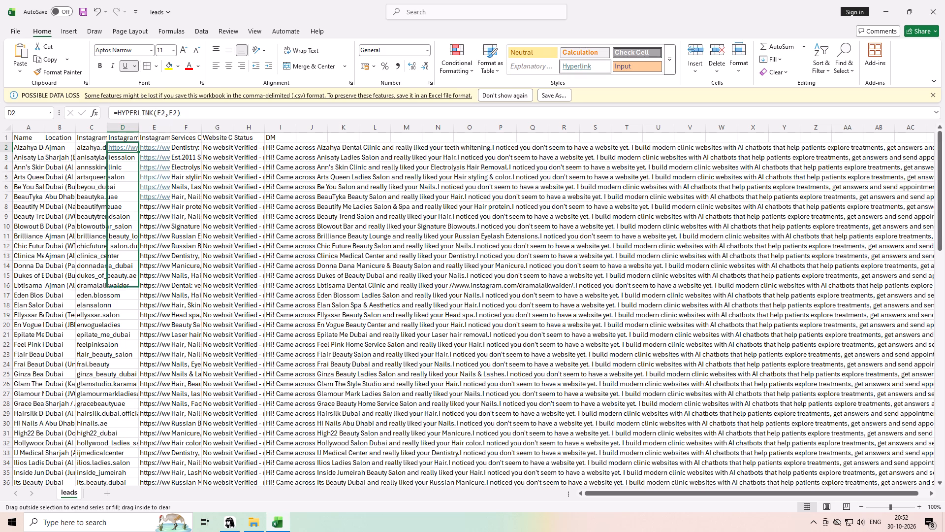
left_click_drag(141, 291, 135, 531)
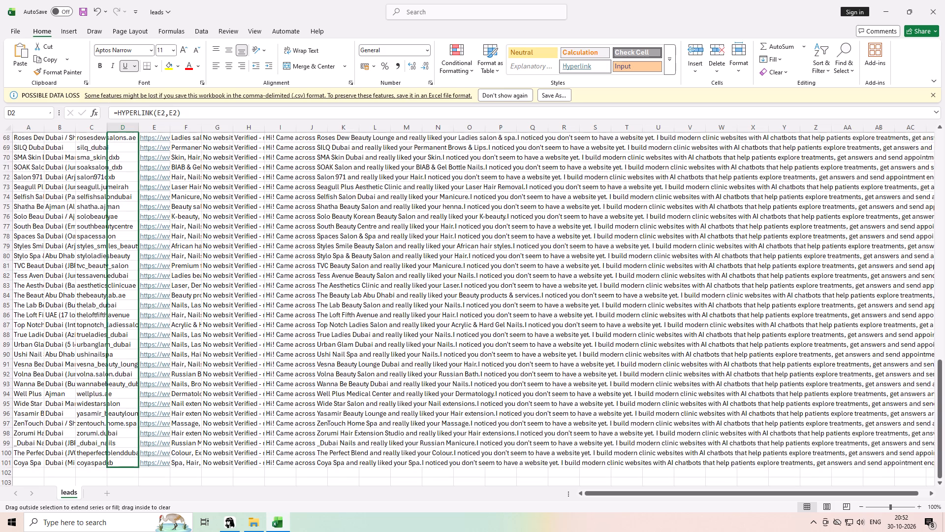
left_click_drag(135, 531, 124, 445)
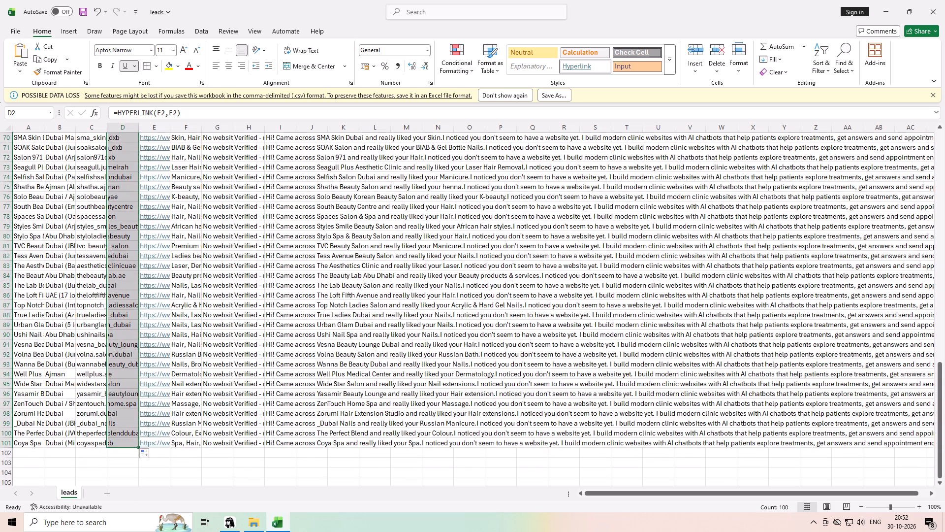
left_click(128, 468)
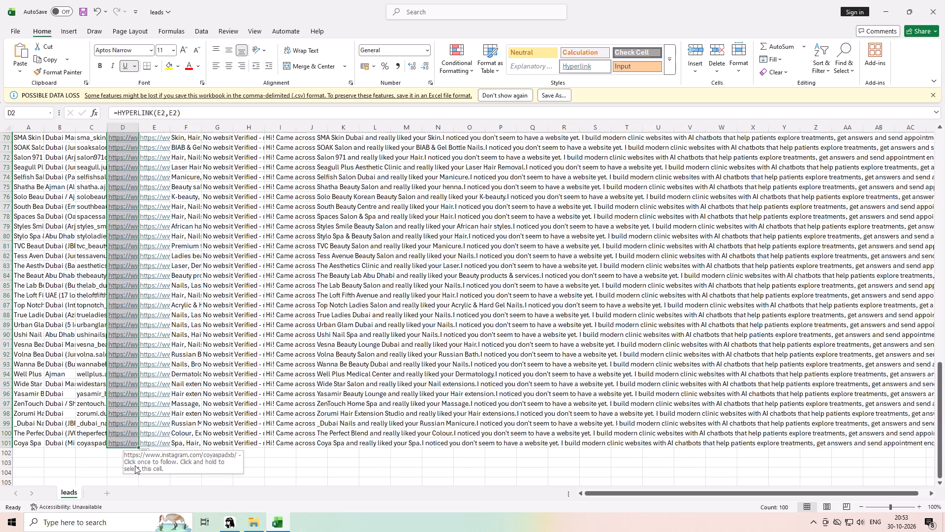
Check the filled hyperlink formulas in column D, going up from the last rows of the list.
left_click(326, 463)
left_click(132, 454)
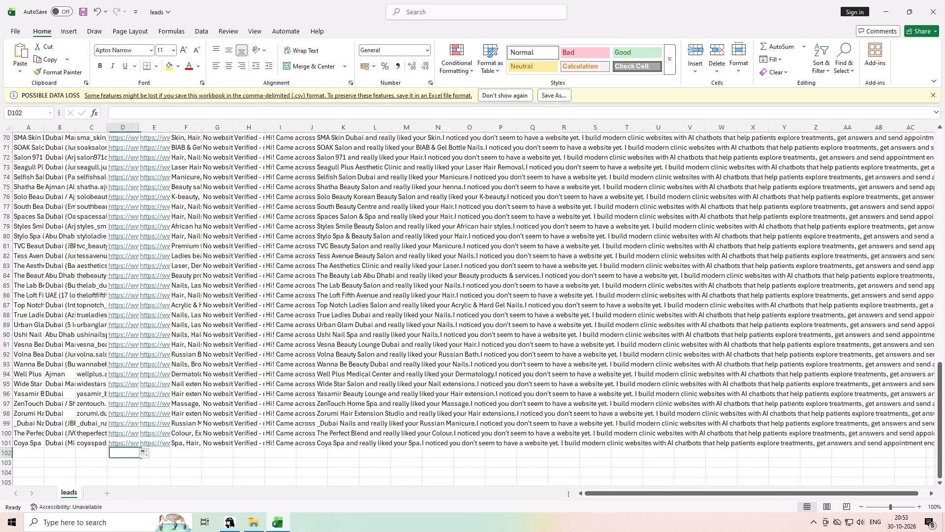
key("Up")
key("Up")
key("Up")
key("Up")
key("Up")
key("Up")
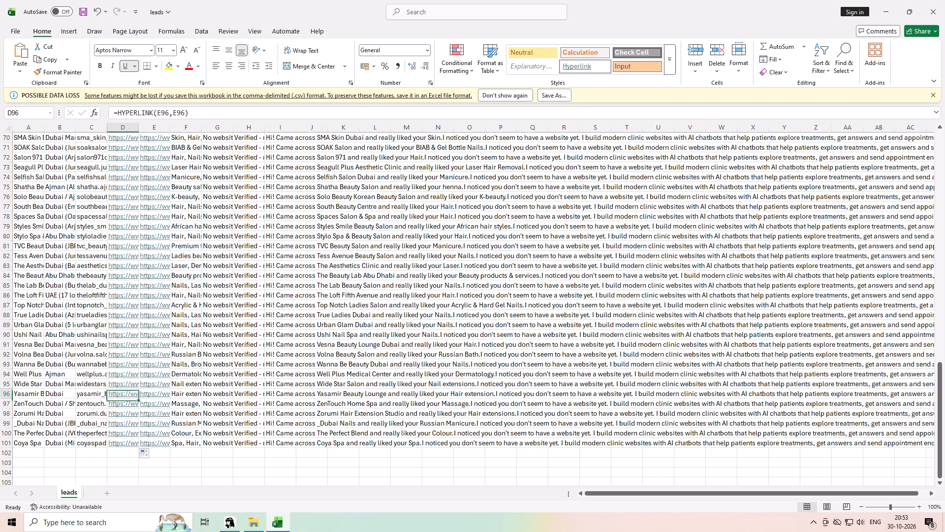
key("Up")
key("Up")
key("Up")
key("Up")
scroll(147, 358, "up", 3)
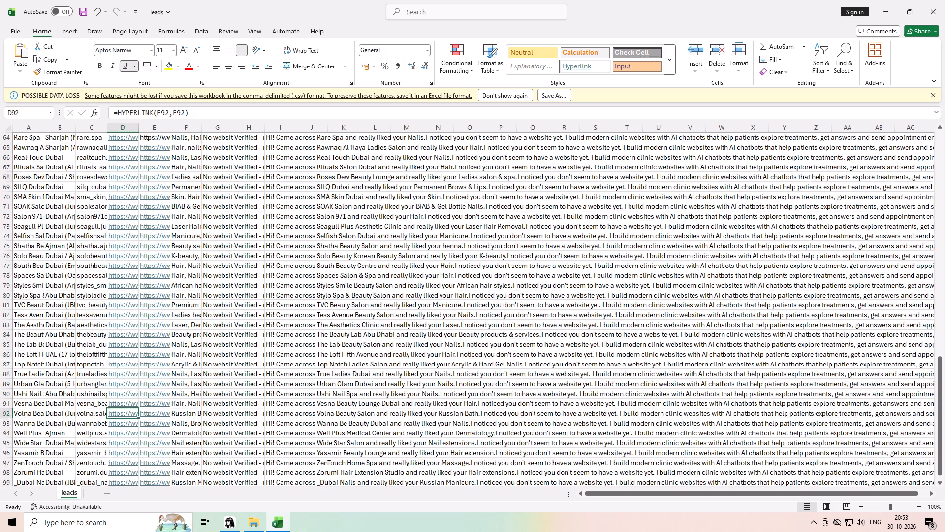
scroll(148, 351, "up", 20)
scroll(148, 351, "up", 6)
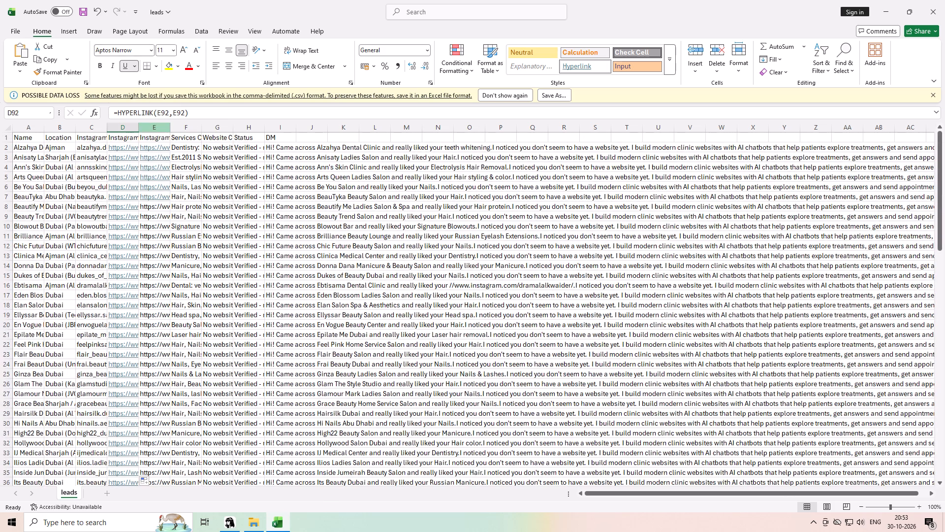
Delete the original Instagram Link column E from the sheet.
left_click(158, 129)
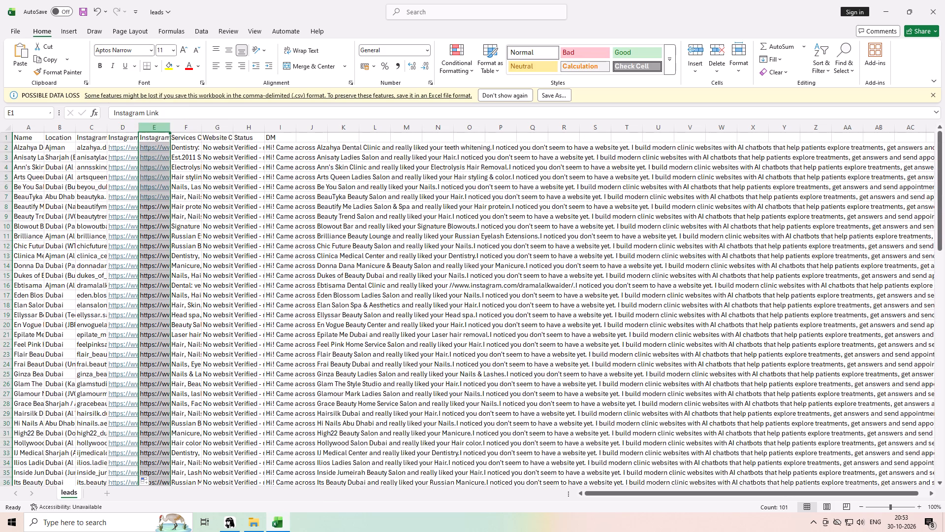
left_click(707, 68)
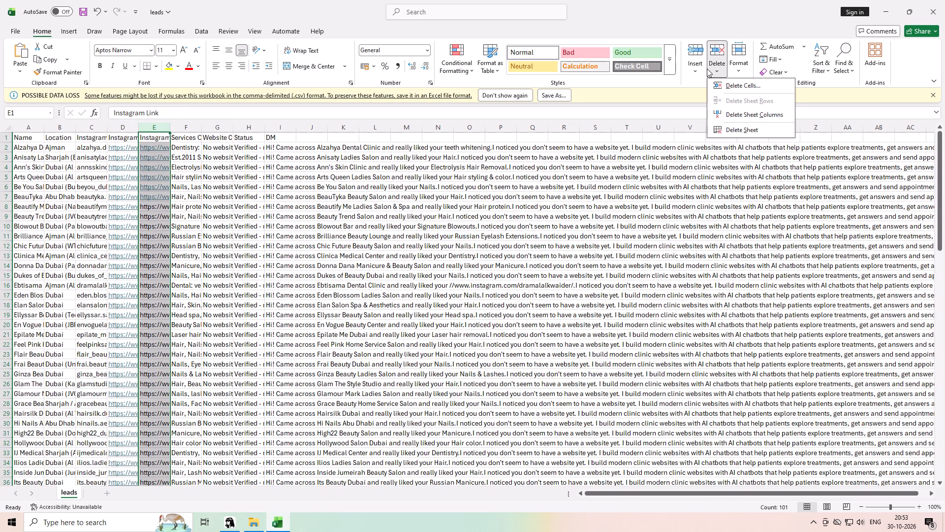
left_click(753, 117)
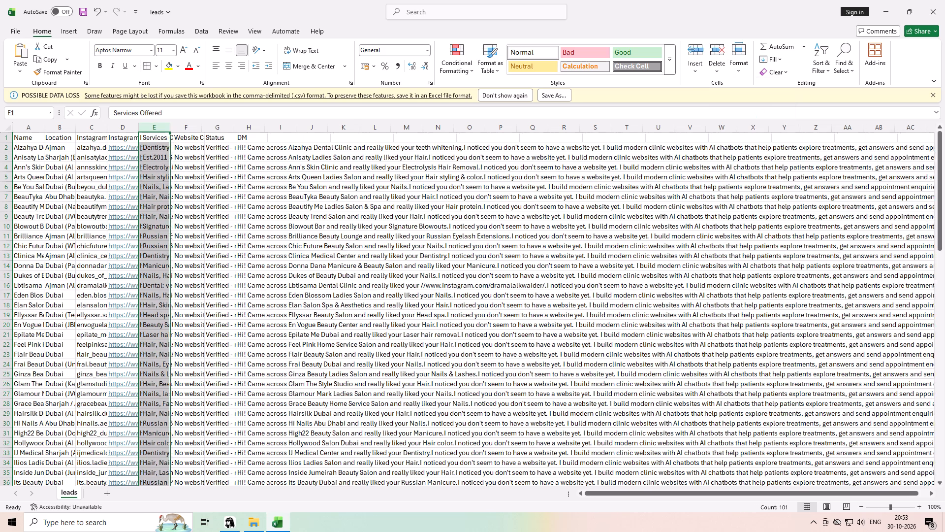
Undo the deletion of the original Instagram Link column E.
left_click(441, 208)
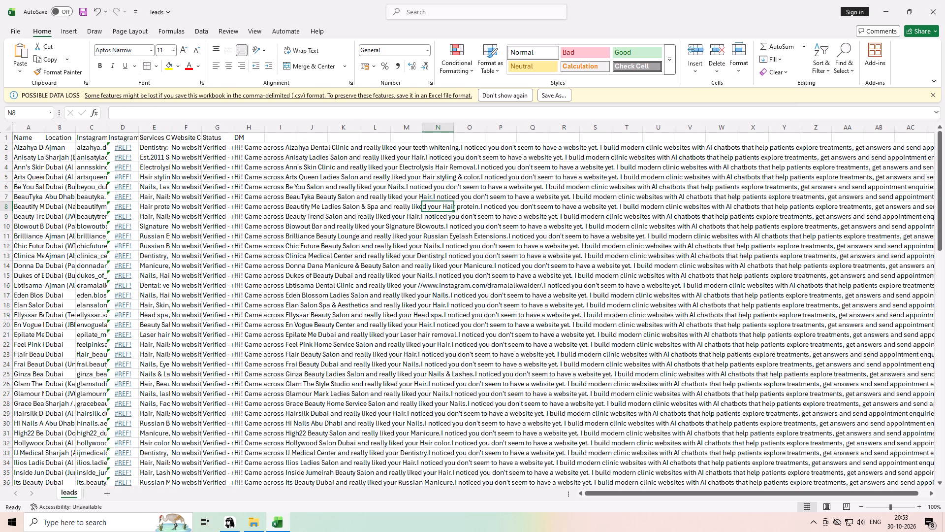
key("ctrl+z")
left_click(287, 176)
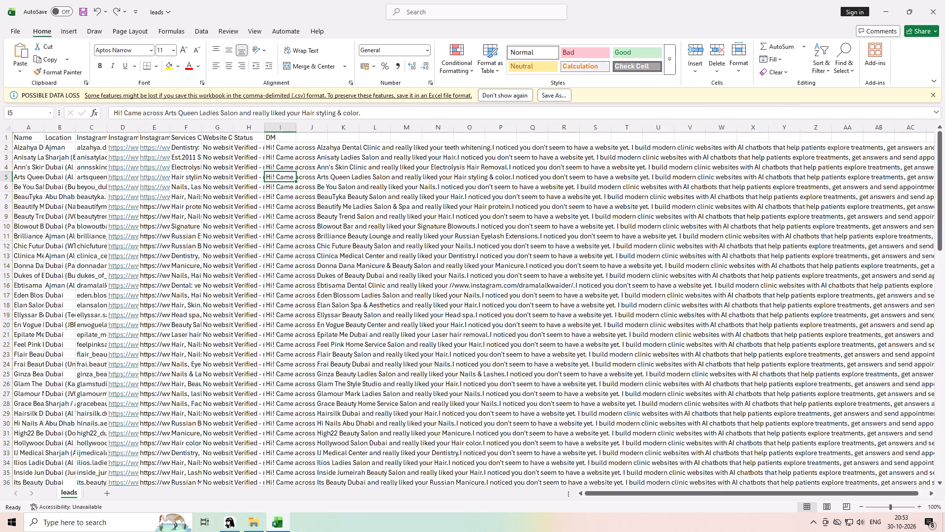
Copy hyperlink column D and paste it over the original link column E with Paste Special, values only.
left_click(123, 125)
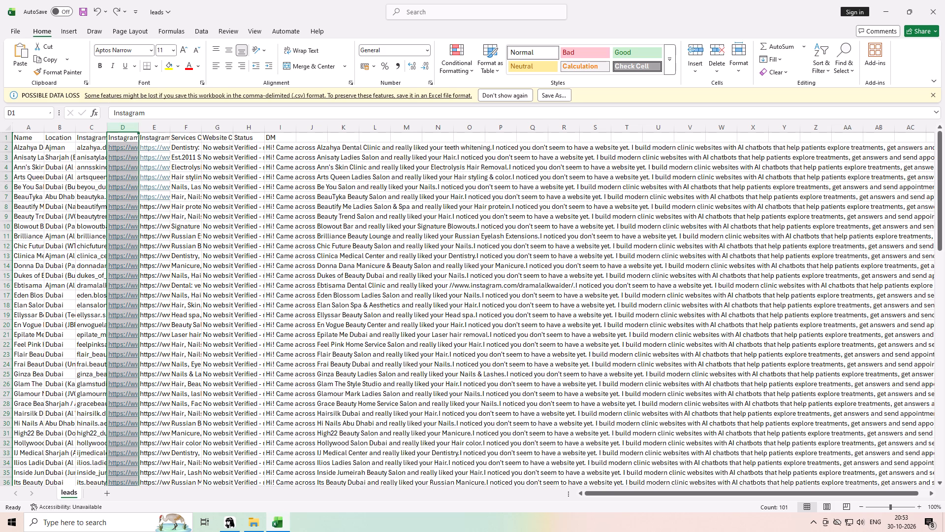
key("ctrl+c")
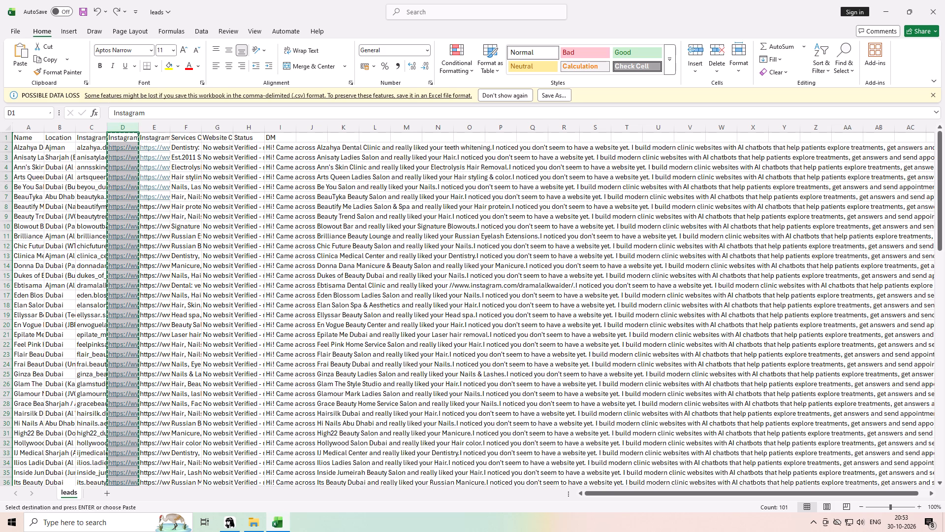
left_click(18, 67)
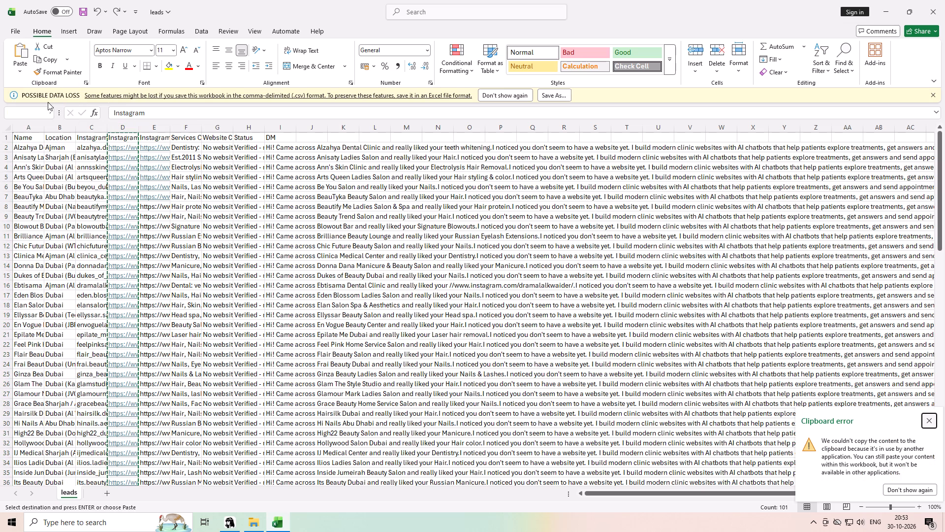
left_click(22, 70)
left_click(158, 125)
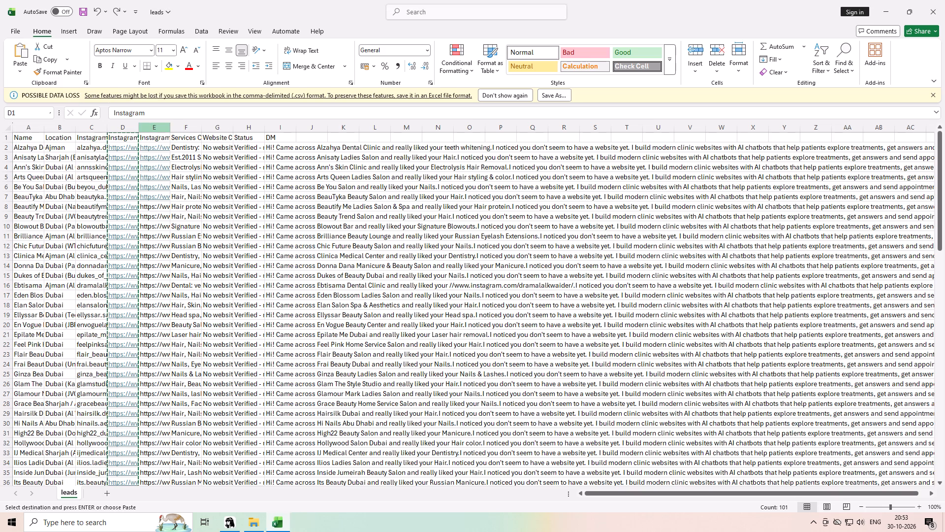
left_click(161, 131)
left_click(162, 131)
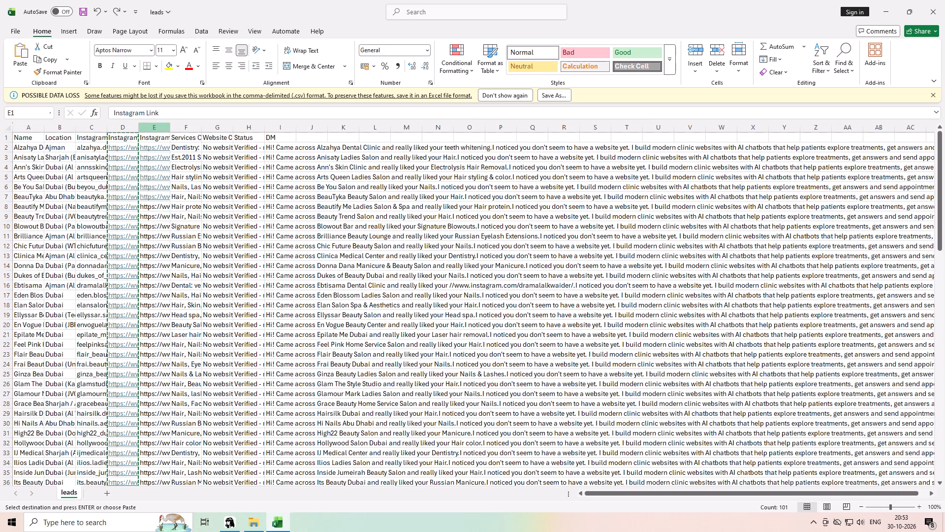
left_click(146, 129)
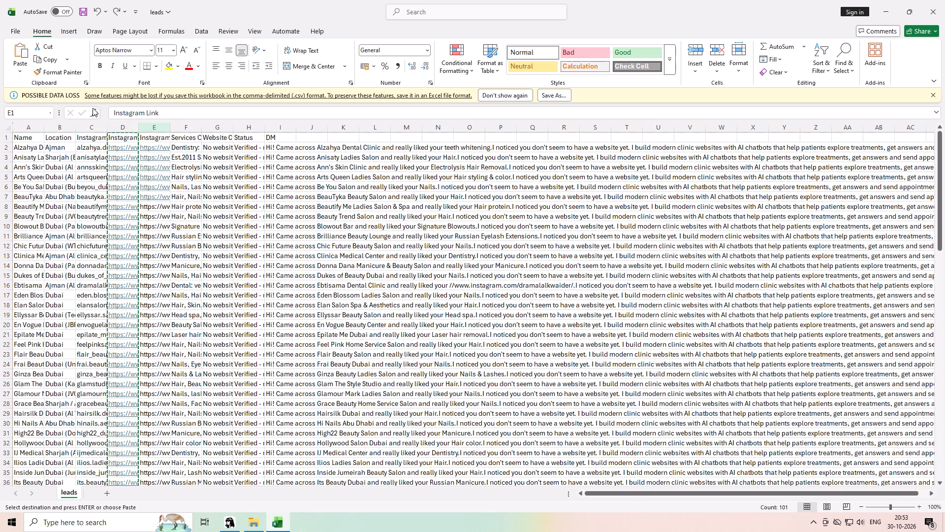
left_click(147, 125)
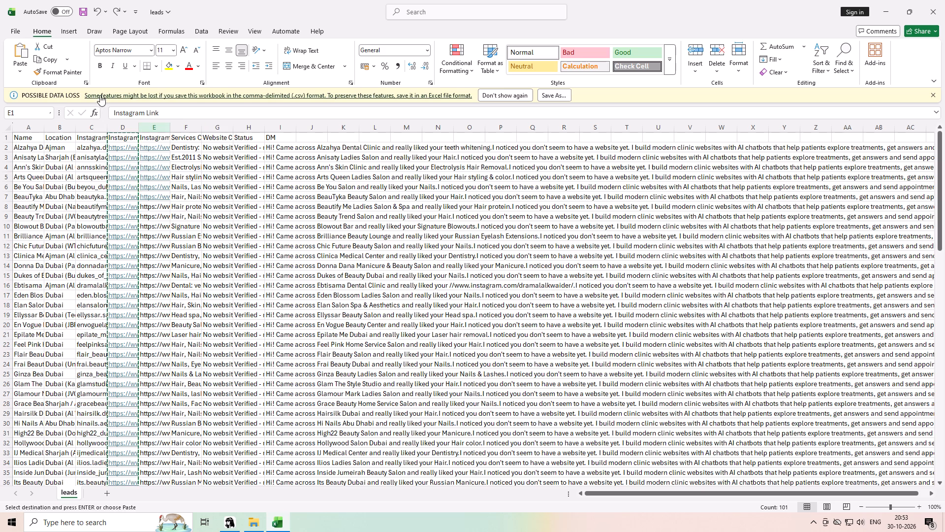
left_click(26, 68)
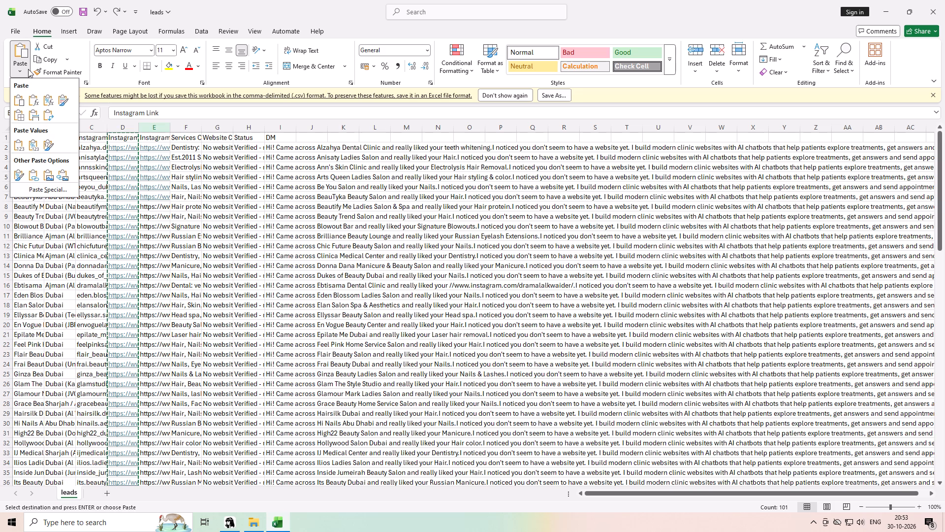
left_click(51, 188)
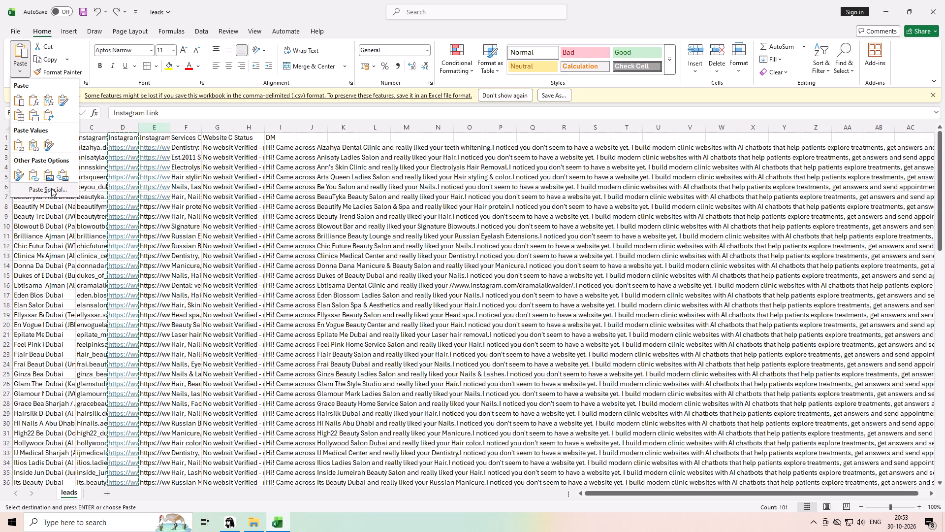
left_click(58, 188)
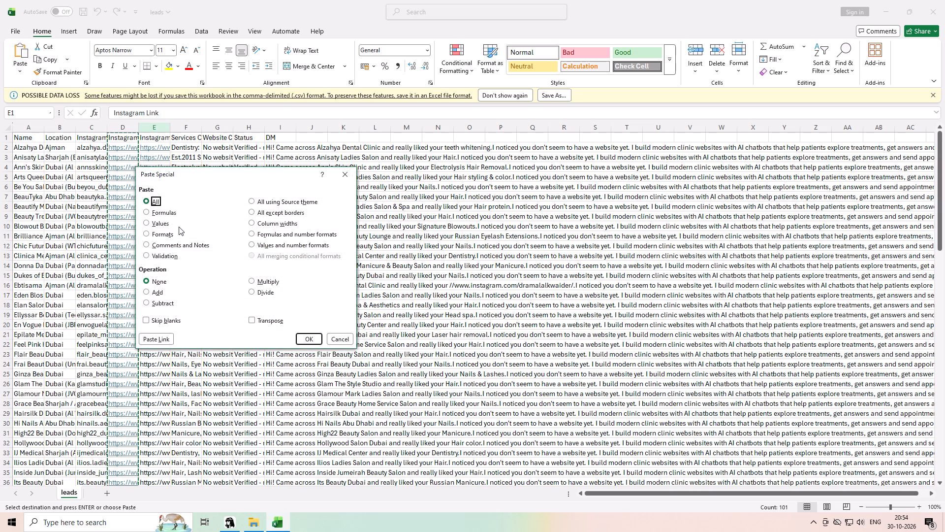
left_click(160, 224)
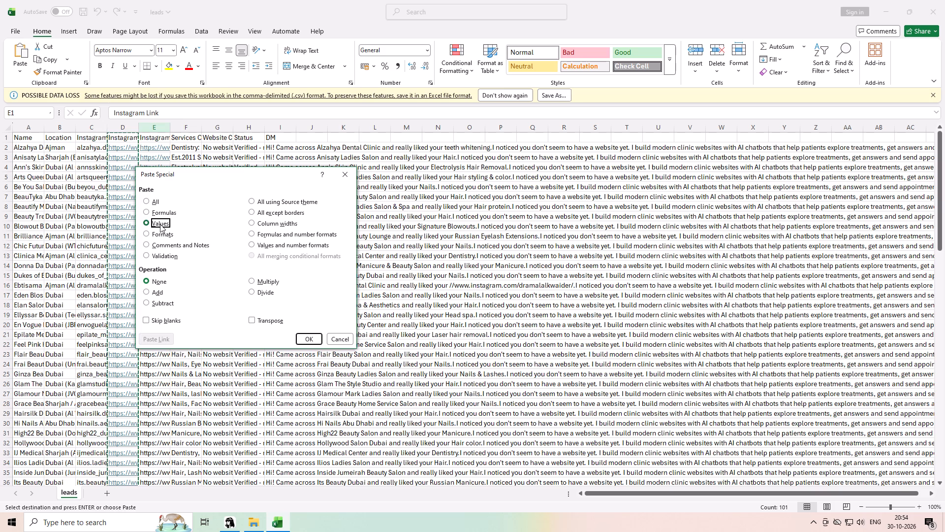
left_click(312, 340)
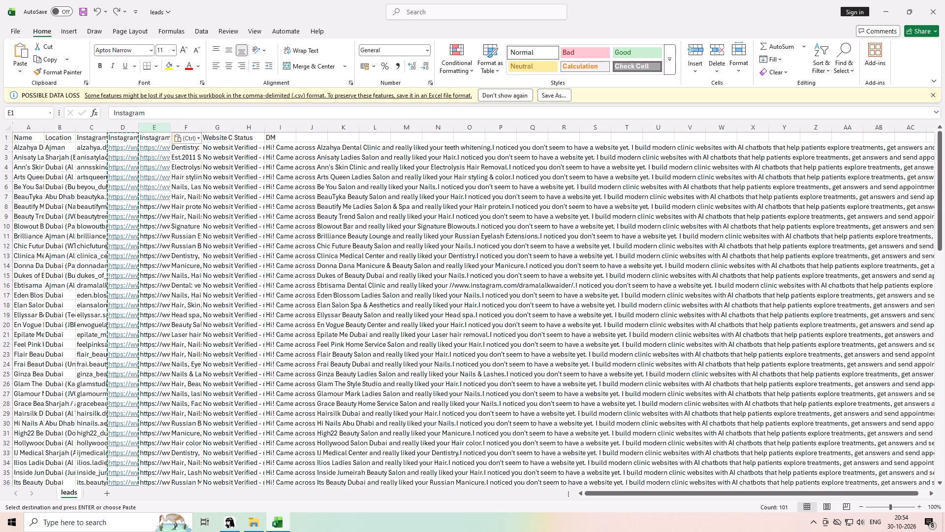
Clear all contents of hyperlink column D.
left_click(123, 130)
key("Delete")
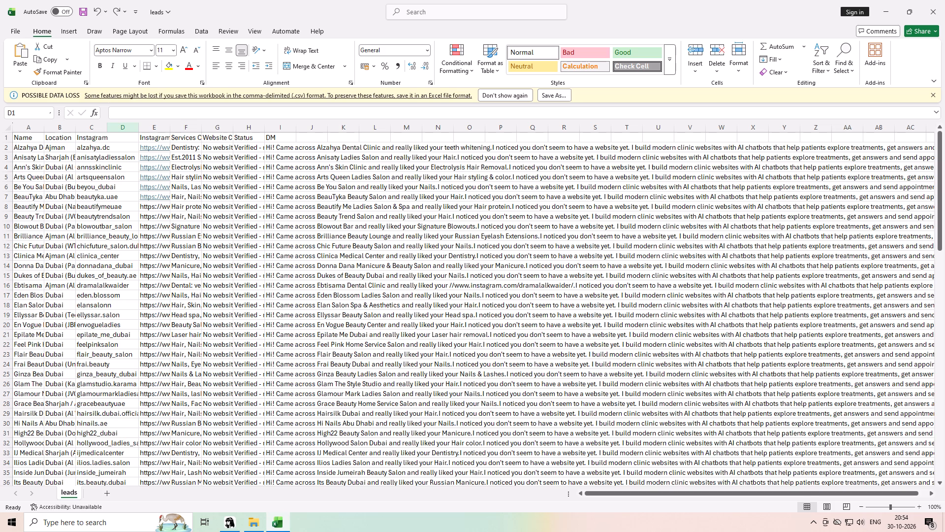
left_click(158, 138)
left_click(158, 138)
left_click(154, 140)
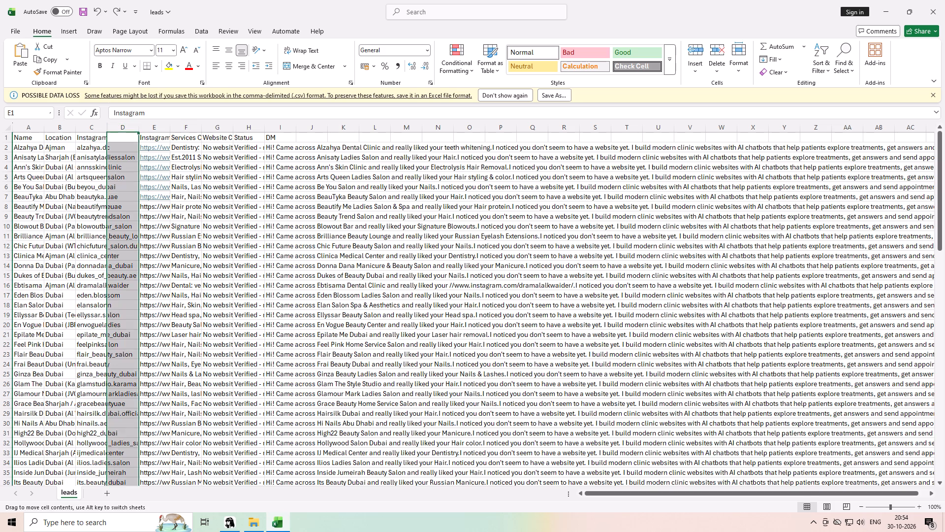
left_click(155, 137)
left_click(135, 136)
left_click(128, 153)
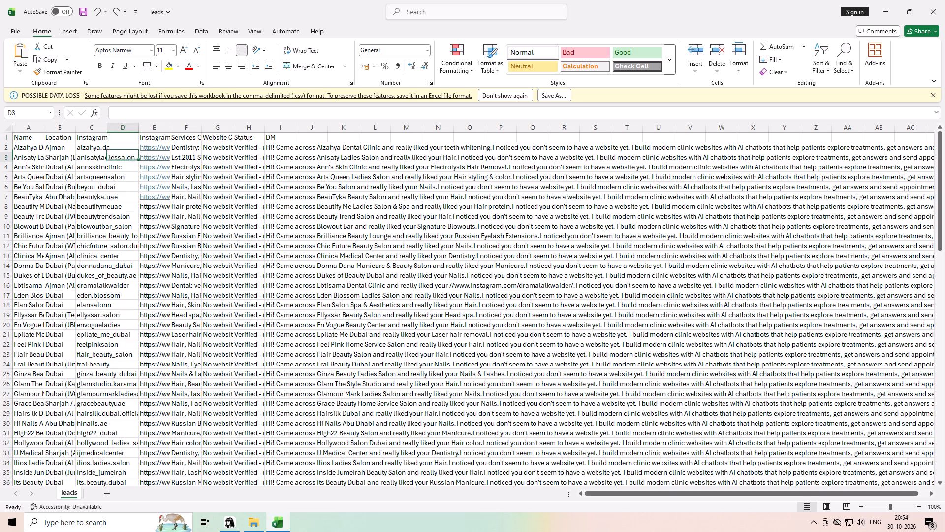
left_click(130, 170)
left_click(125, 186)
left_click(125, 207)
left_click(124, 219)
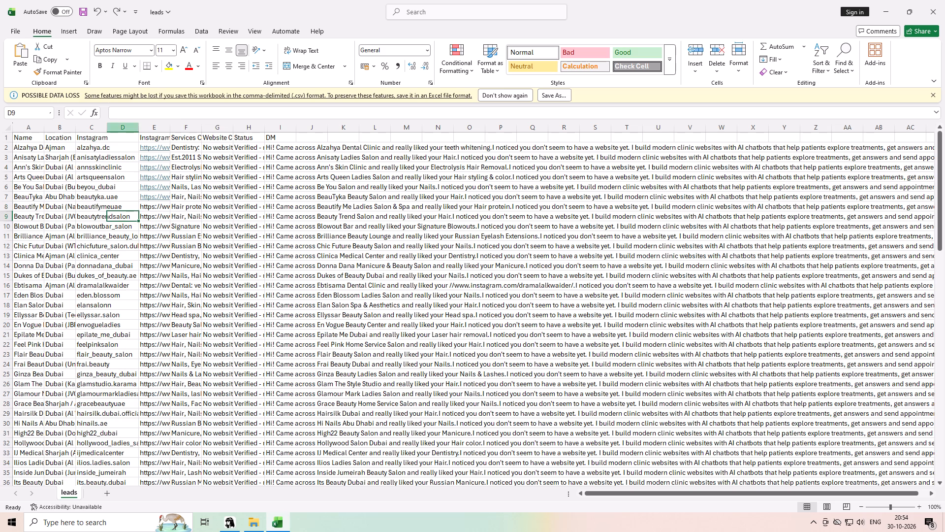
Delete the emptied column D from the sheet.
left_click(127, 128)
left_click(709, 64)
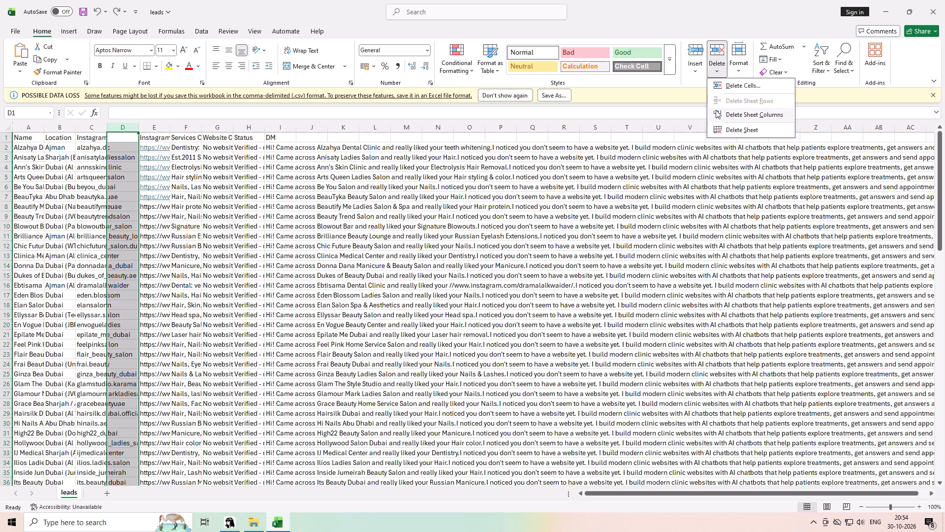
Delete the emptied column D from the sheet.
left_click(716, 110)
left_click(489, 202)
left_click(120, 139)
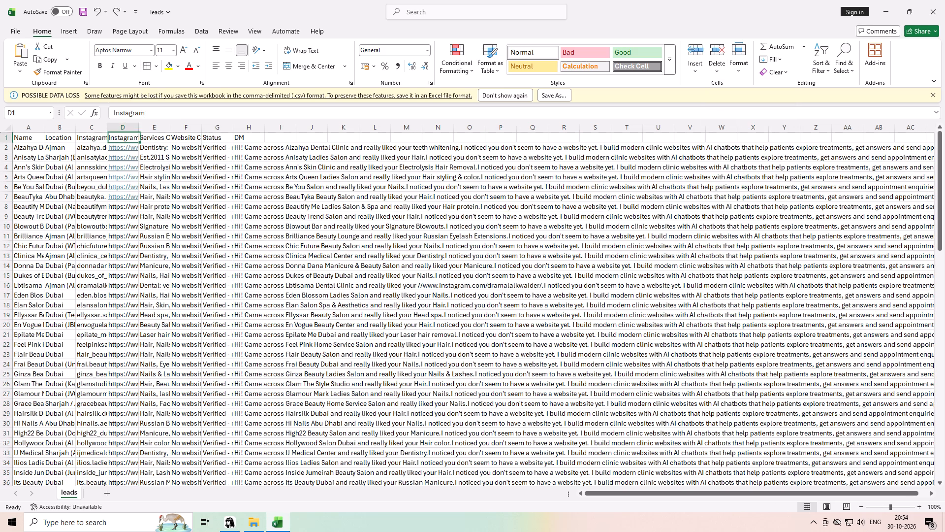
Look through the first lead's cells in row 2, from the name across to the DM text.
left_click(83, 150)
left_click(26, 148)
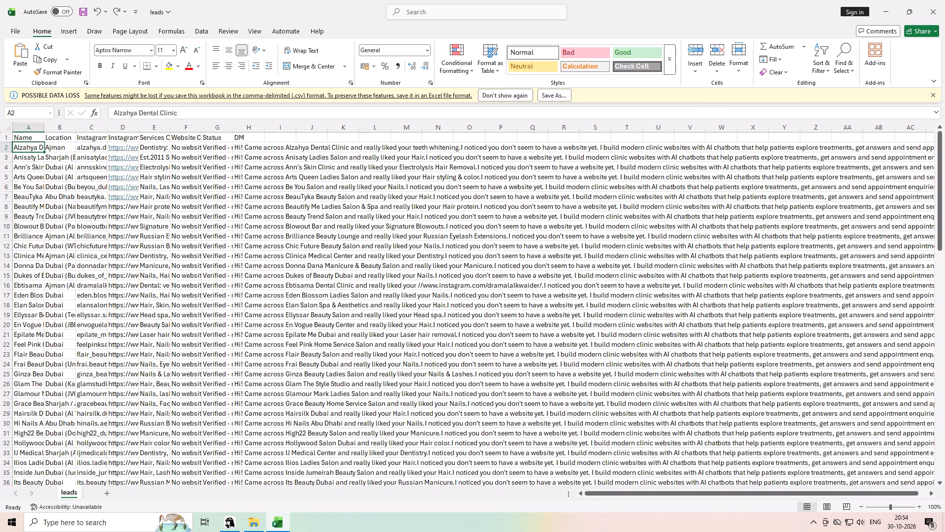
left_click(66, 146)
left_click(94, 149)
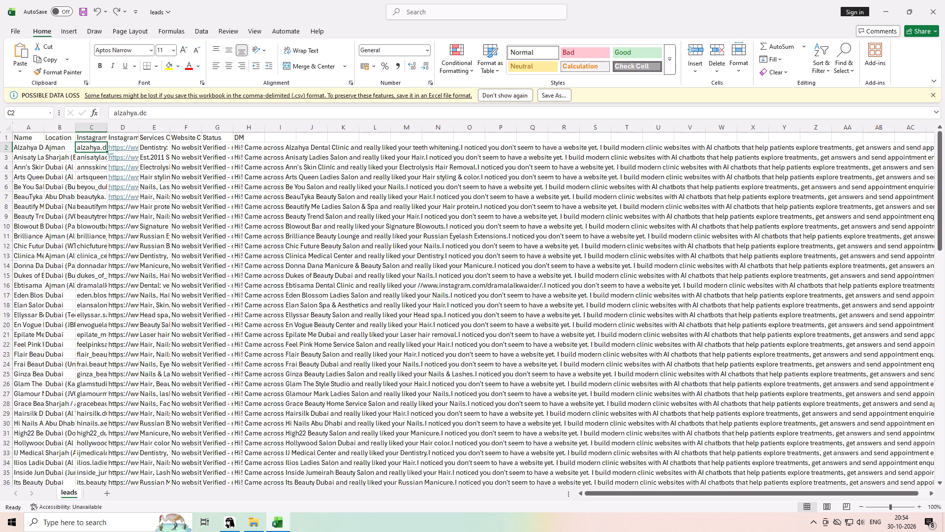
key("Right")
key("Right")
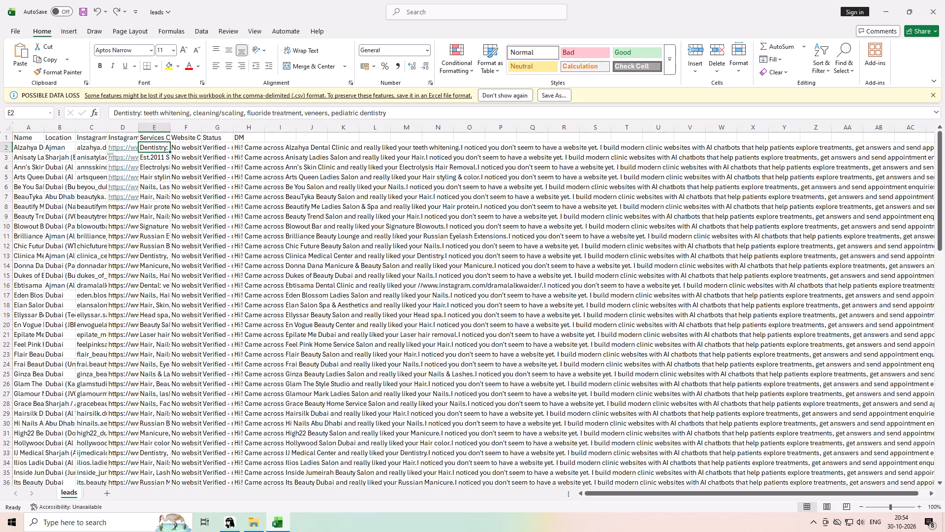
key("Right")
key("Right")
key("Right")
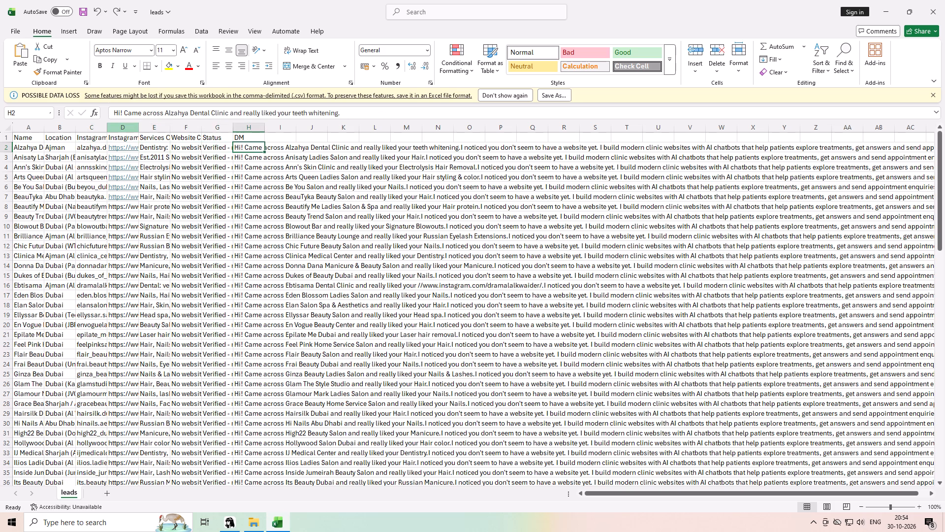
left_click(132, 127)
left_click(333, 201)
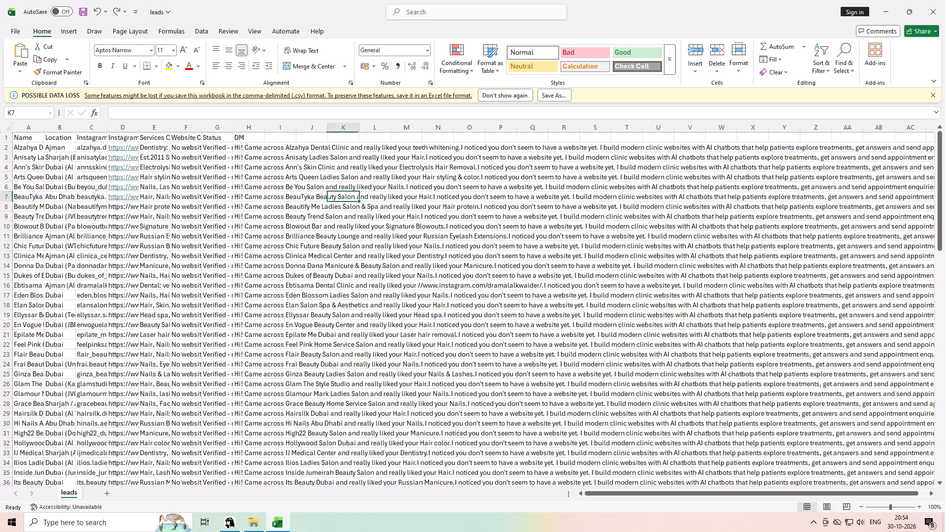
Insert a new blank sheet column before the Instagram link column D.
left_click(123, 136)
left_click(696, 74)
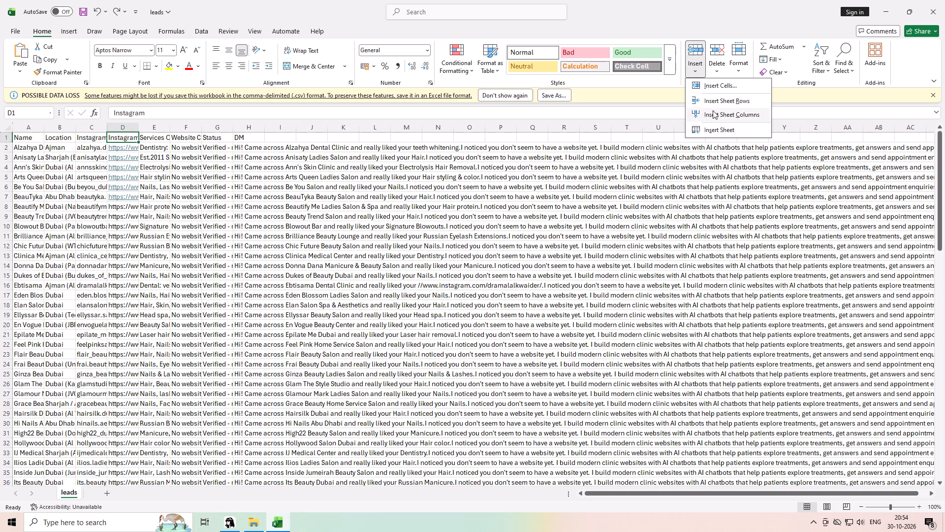
left_click(723, 116)
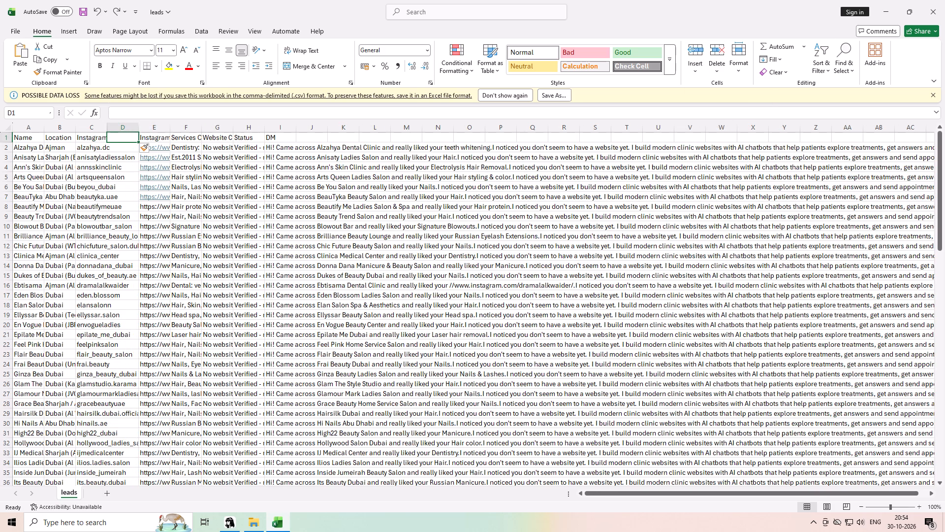
Enter the header Instagram in cell D1 of the new column.
left_click(130, 134)
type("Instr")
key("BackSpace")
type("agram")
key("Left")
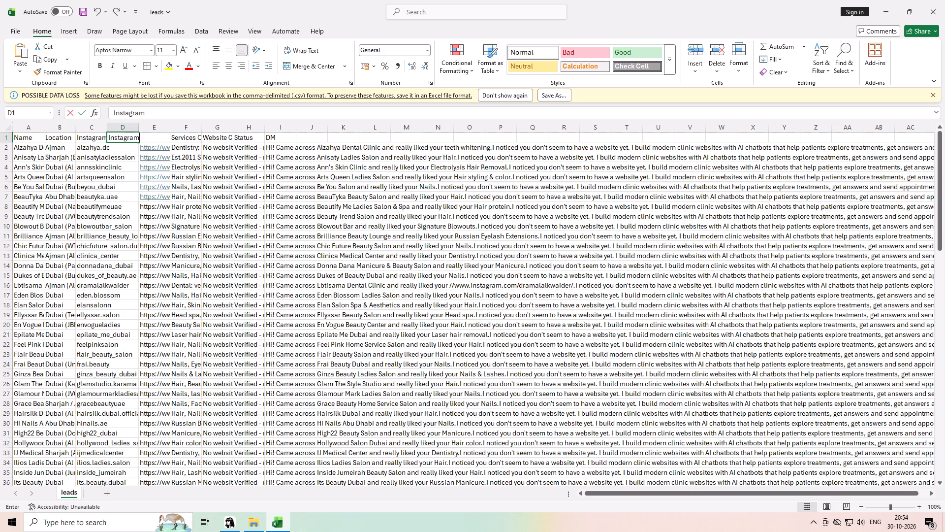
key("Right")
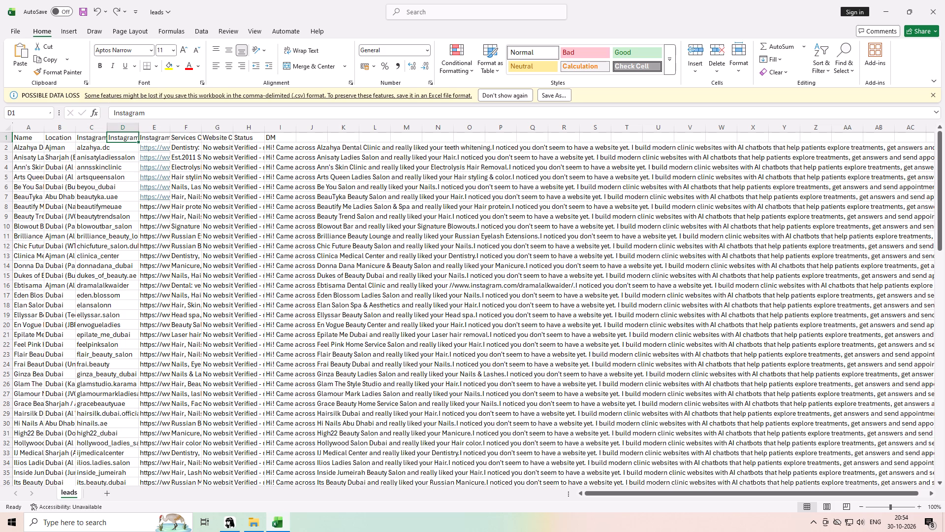
Extend the header in cell D1 to read Instagram Link.
left_click(144, 137)
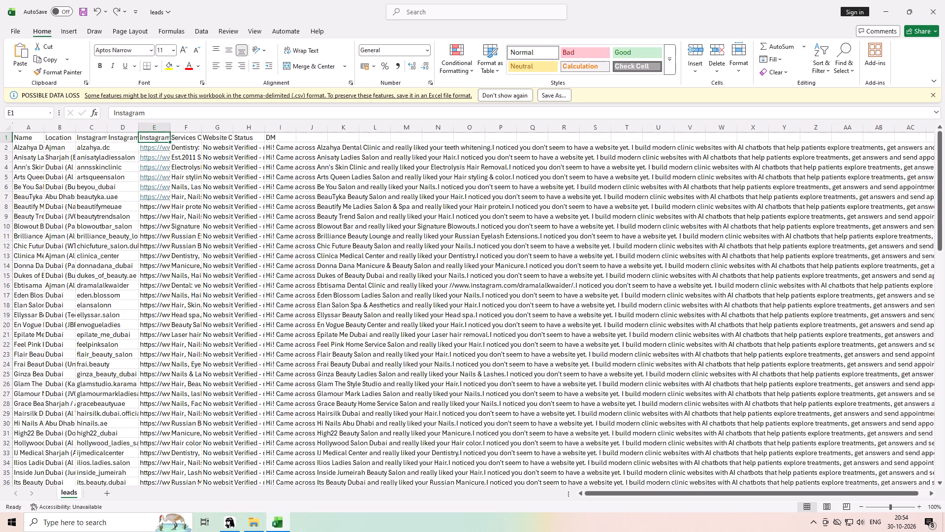
left_click(132, 139)
left_click(98, 138)
double_click(115, 136)
left_click(156, 111)
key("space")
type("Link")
left_click(122, 144)
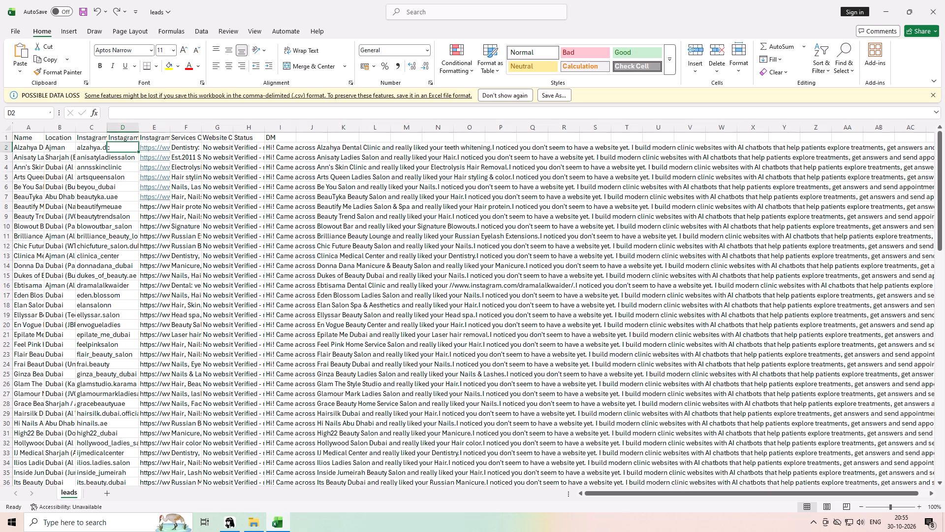
Enter Hyperlink in cell D2, beneath the new column's header.
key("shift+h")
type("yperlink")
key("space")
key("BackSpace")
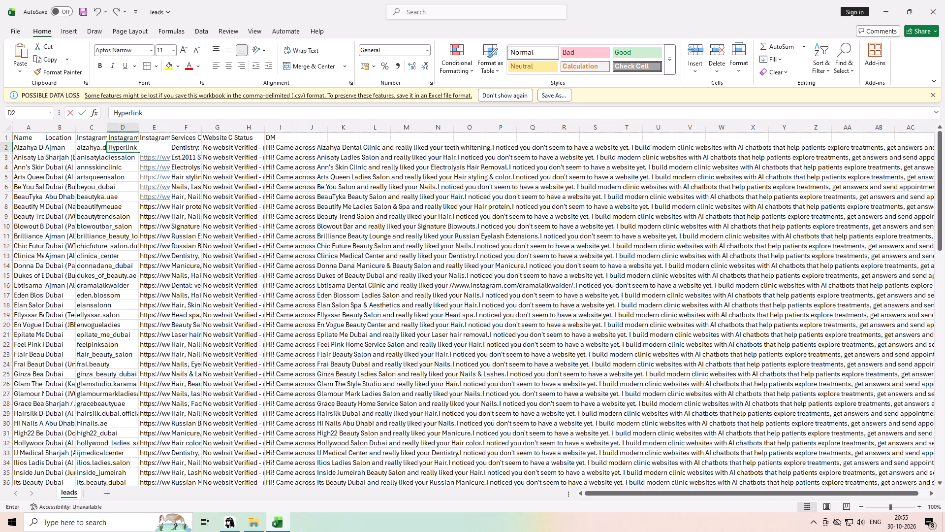
Replace the plain text entry in cell D2 with a formula using the HYPERLINK function.
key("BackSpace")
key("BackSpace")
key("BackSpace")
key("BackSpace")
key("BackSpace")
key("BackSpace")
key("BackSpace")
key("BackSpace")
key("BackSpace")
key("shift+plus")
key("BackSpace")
type("=hy")
key("Tab")
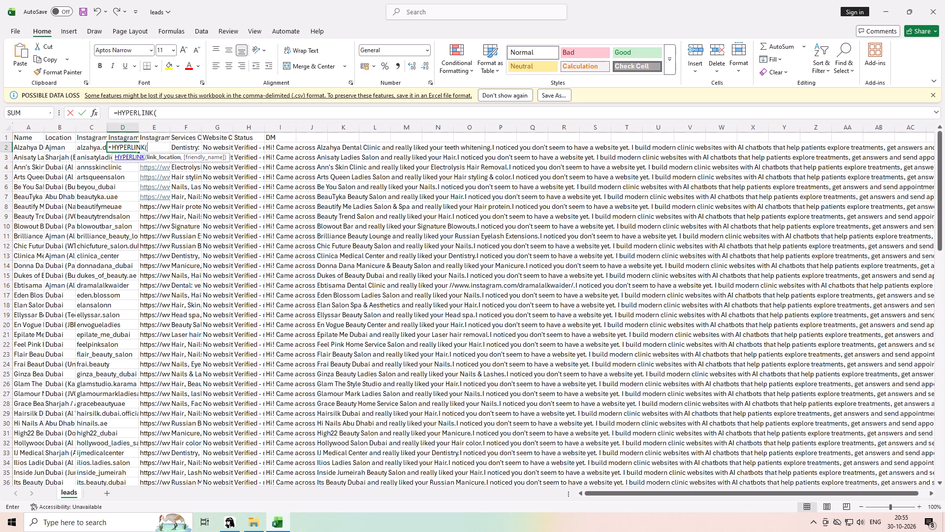
Complete the hyperlink formula in D2 as =HYPERLINK(E2,E2), using E2 for both the link location and friendly name.
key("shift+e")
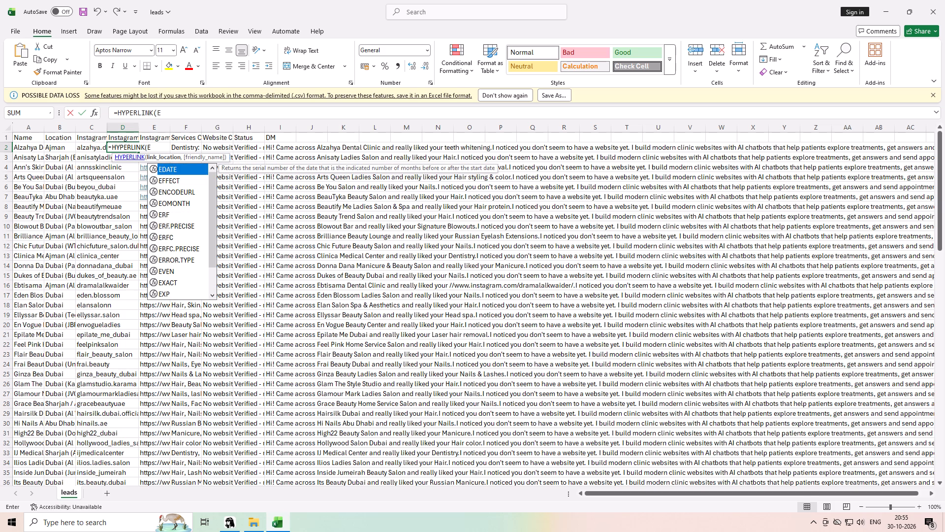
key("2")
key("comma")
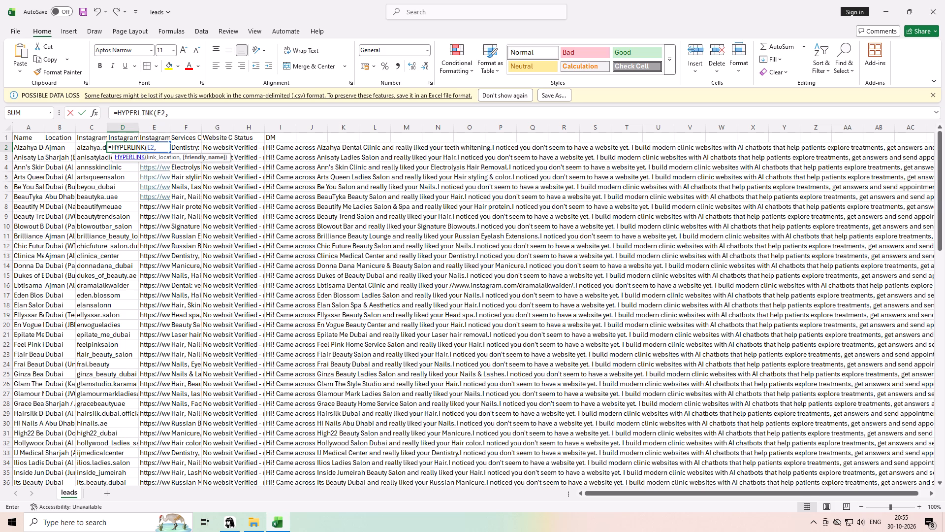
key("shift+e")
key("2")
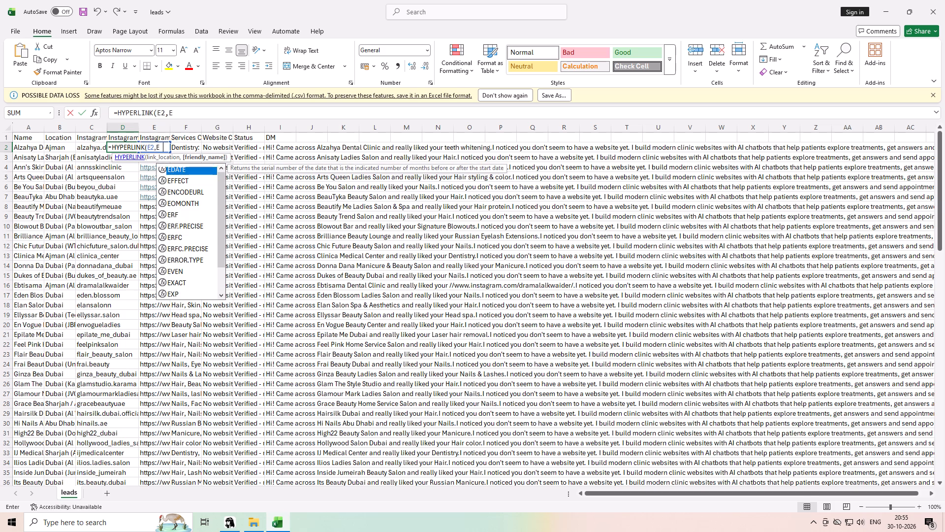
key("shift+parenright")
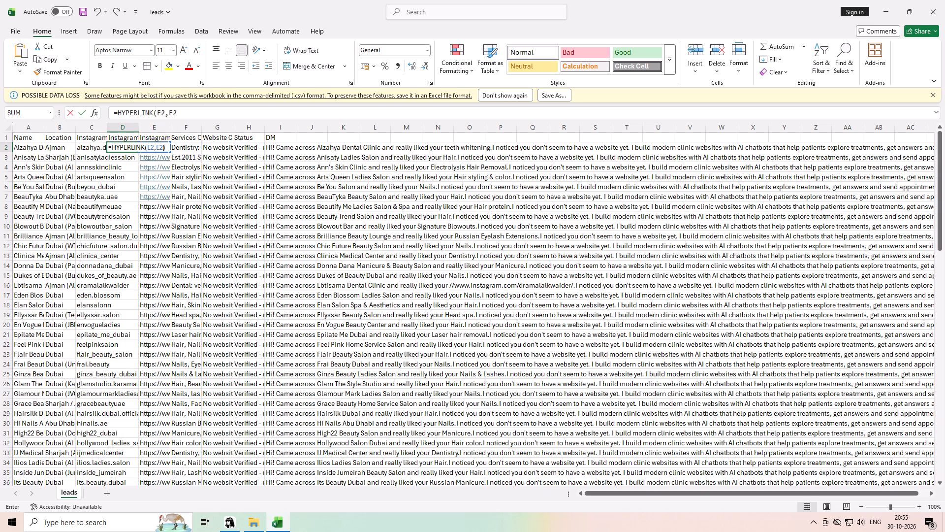
left_click(282, 259)
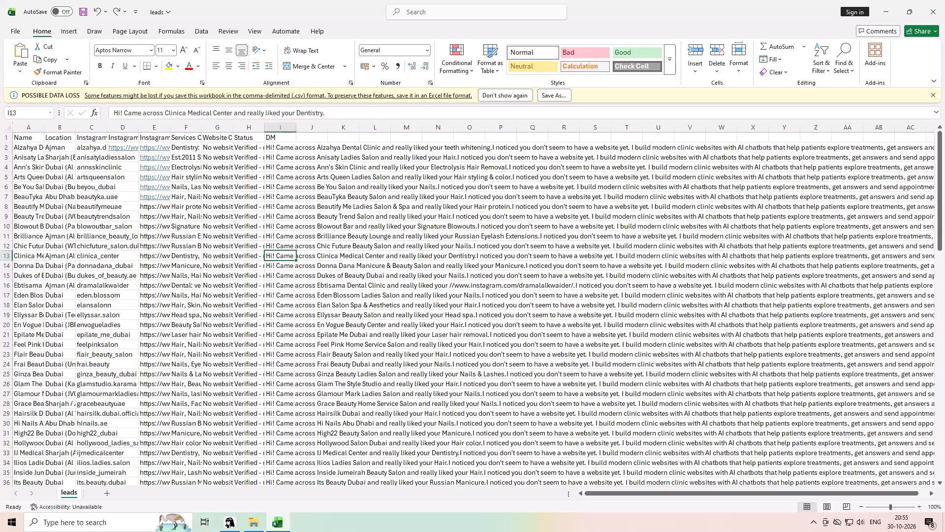
Fill the D2 hyperlink formula down column D through row 101, the last lead.
left_click(123, 154)
key("Up")
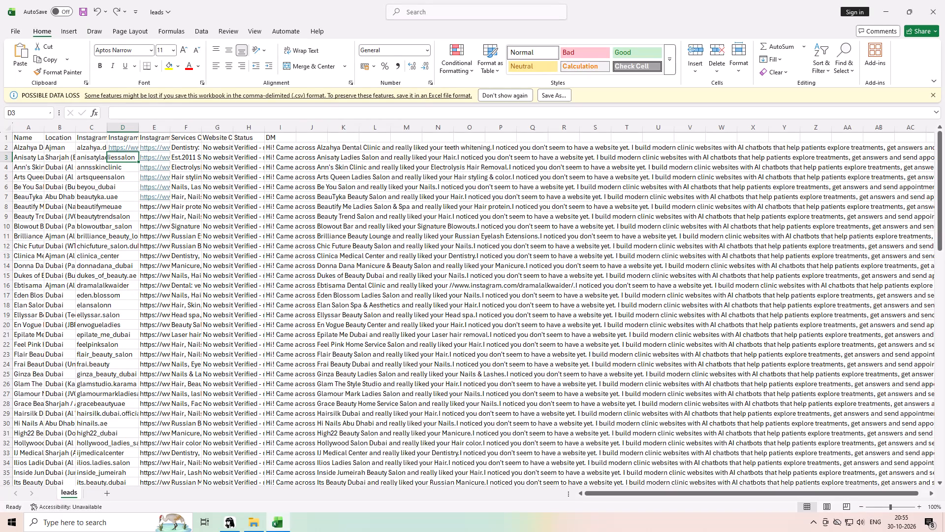
left_click_drag(138, 154, 137, 185)
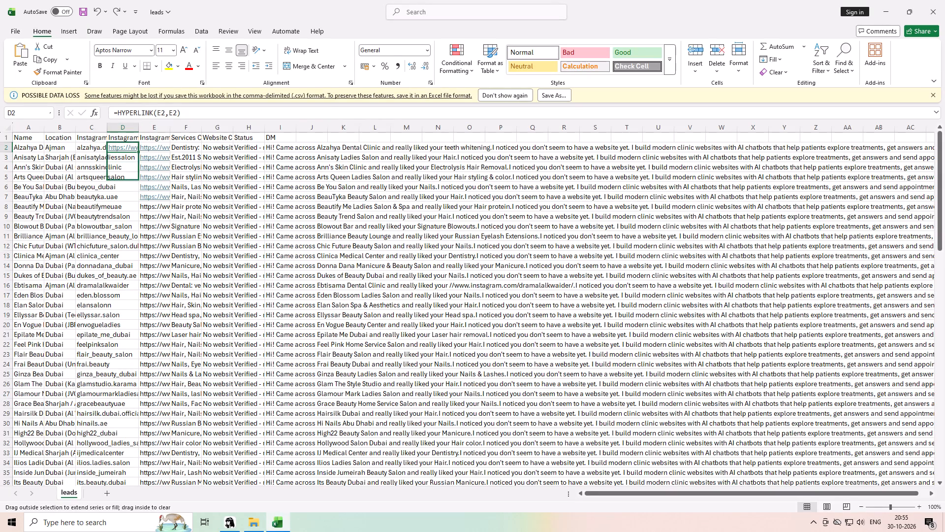
left_click_drag(137, 185, 188, 501)
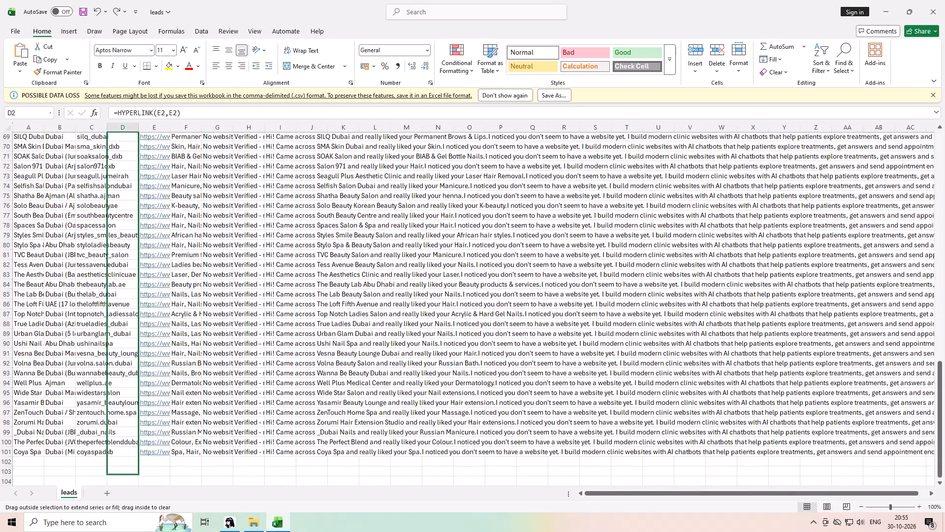
left_click_drag(188, 501, 131, 425)
scroll(304, 380, "up", 20)
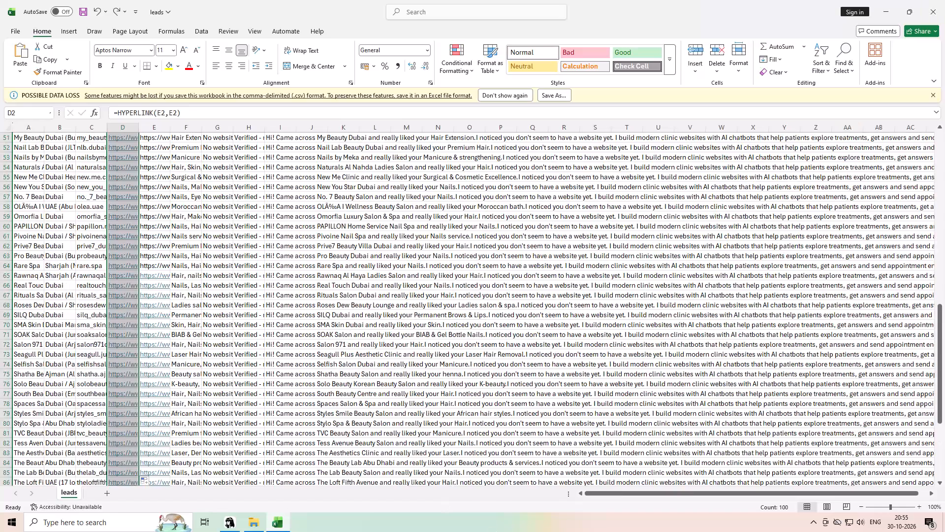
scroll(436, 497, "up", 20)
scroll(436, 497, "up", 7)
left_click(252, 198)
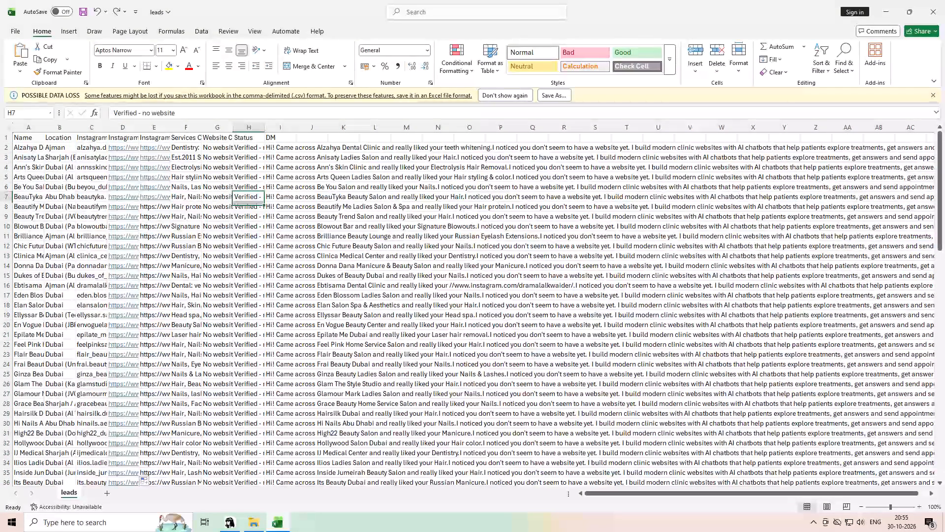
Copy the whole Instagram Link column D and bring up the paste options for column E as the destination.
left_click(124, 132)
left_click(16, 66)
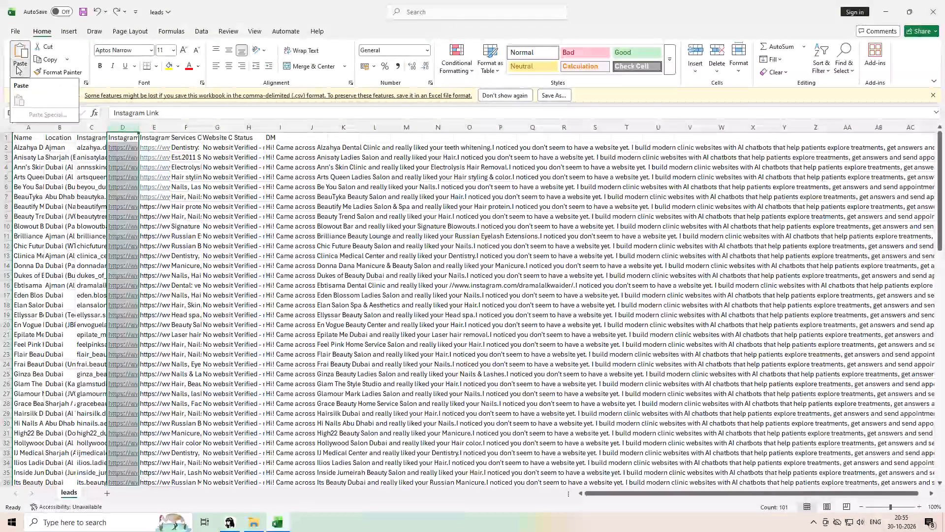
left_click(63, 59)
double_click(67, 59)
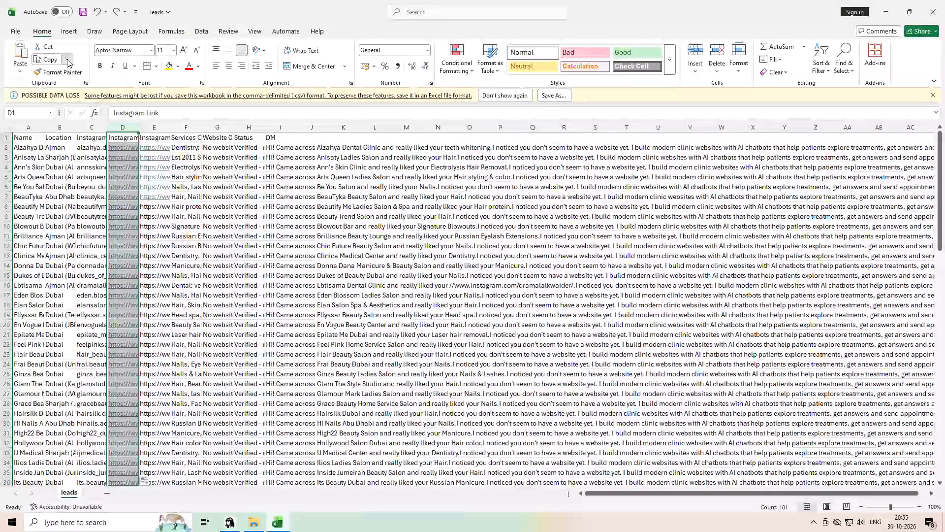
left_click(67, 68)
left_click(346, 224)
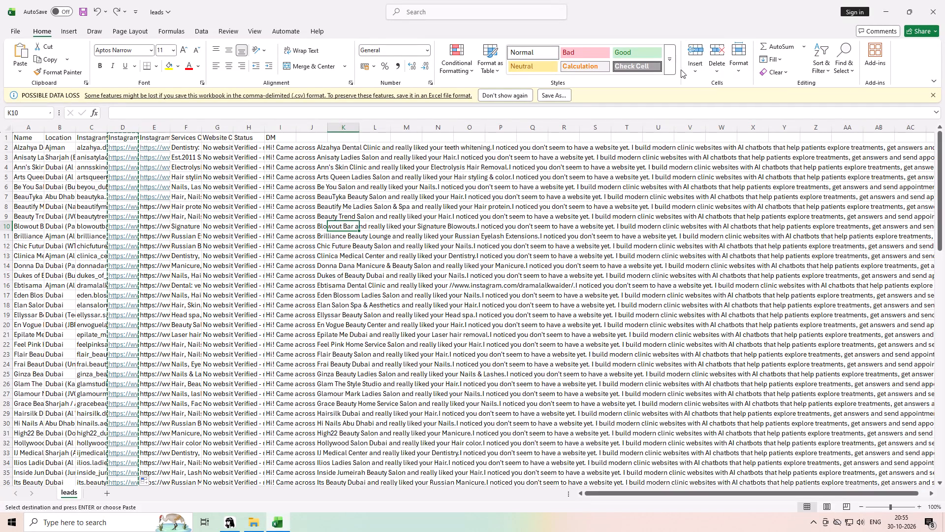
left_click(164, 129)
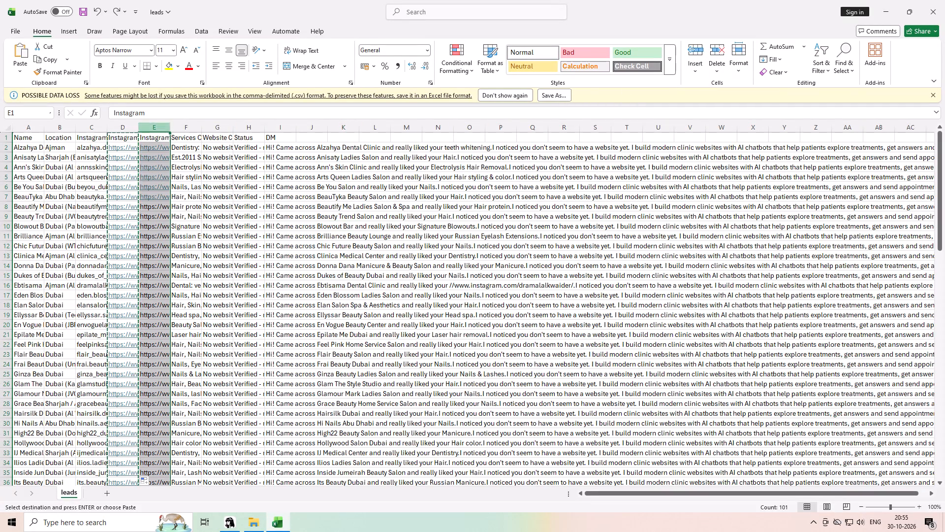
left_click(26, 68)
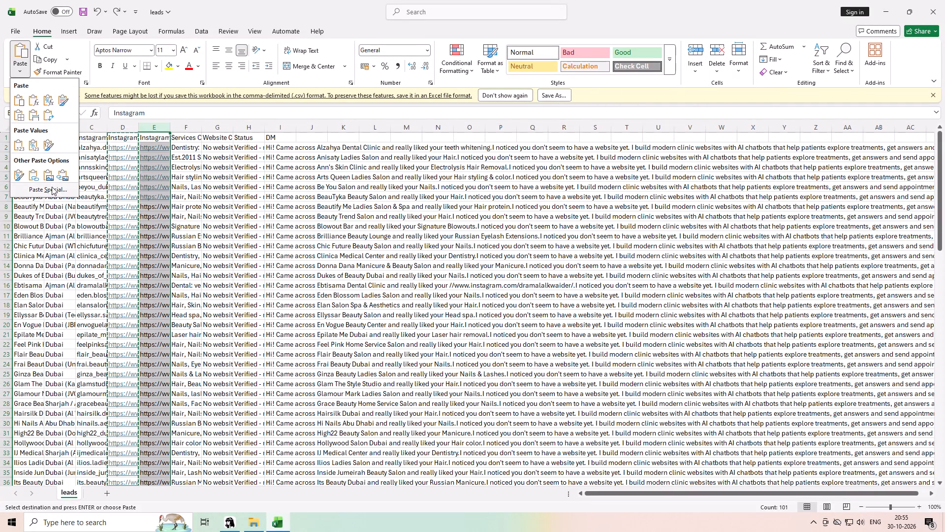
Paste the copied hyperlink column D over column E with Paste Special, values only.
left_click(52, 187)
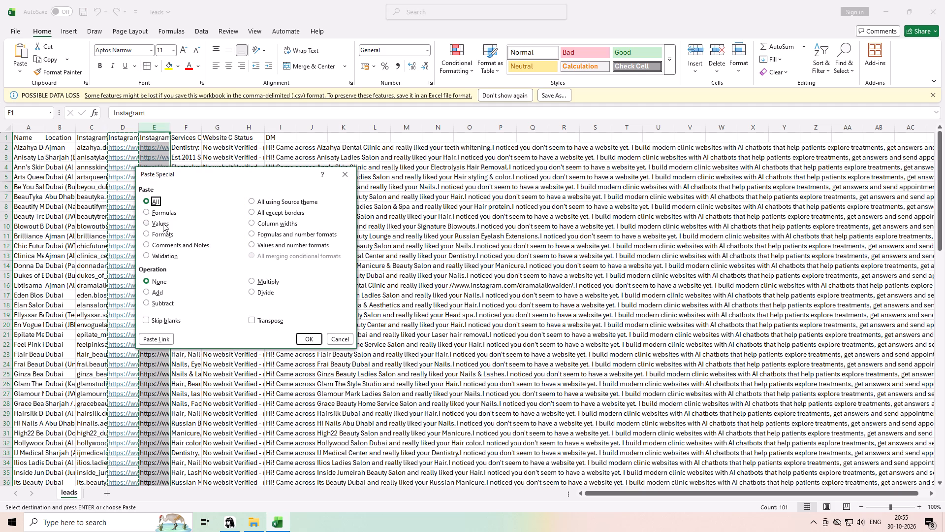
left_click(163, 223)
left_click(308, 338)
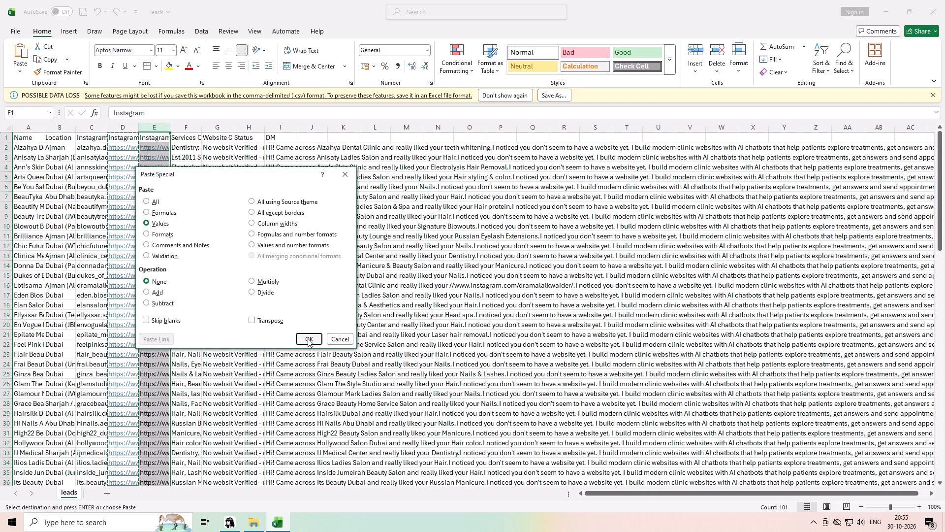
left_click(223, 202)
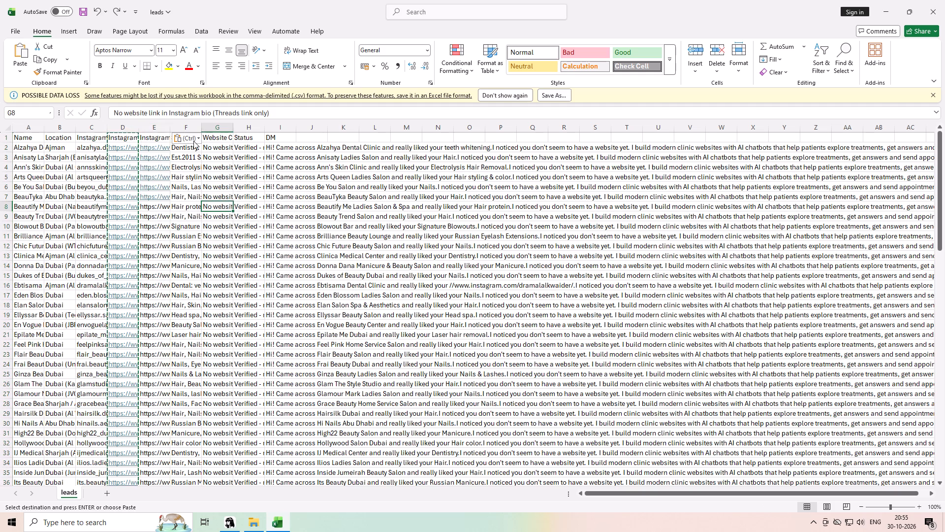
Insert a new sheet column E between the hyperlink column and the original link column.
left_click(163, 125)
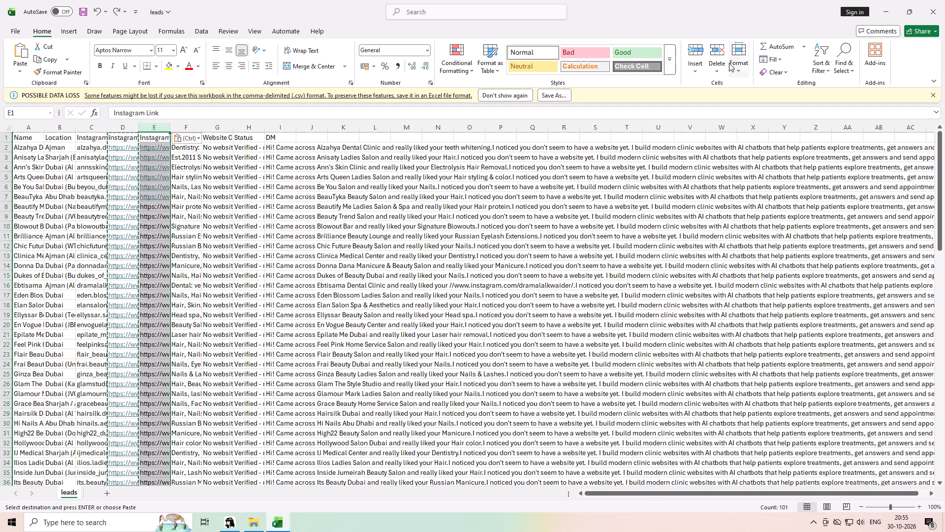
left_click(704, 66)
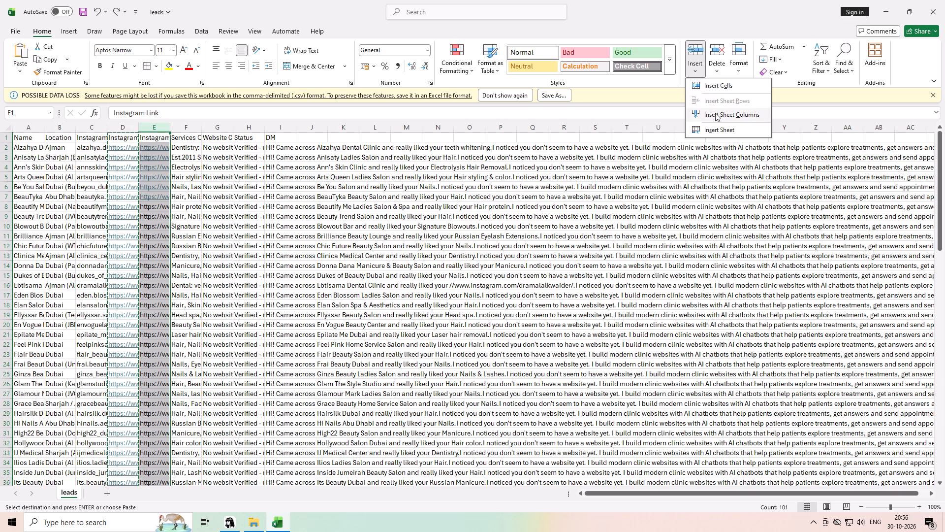
left_click(715, 113)
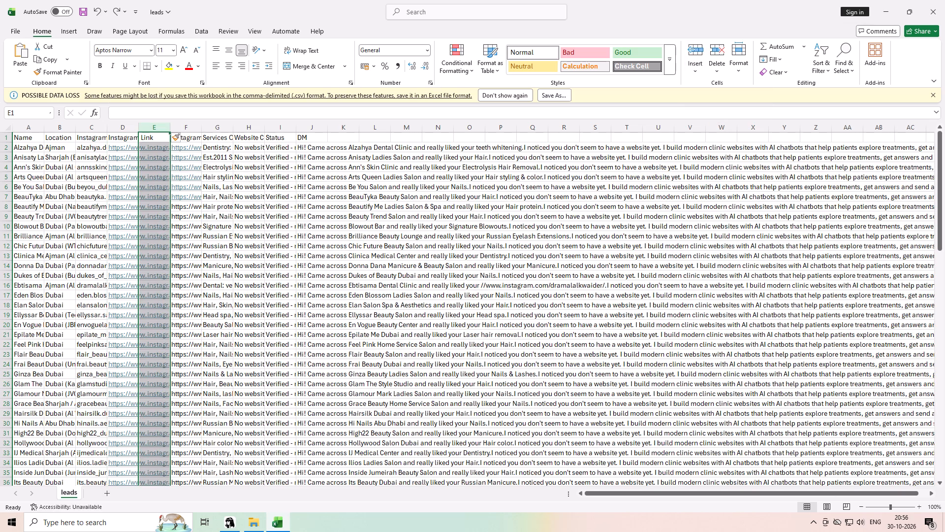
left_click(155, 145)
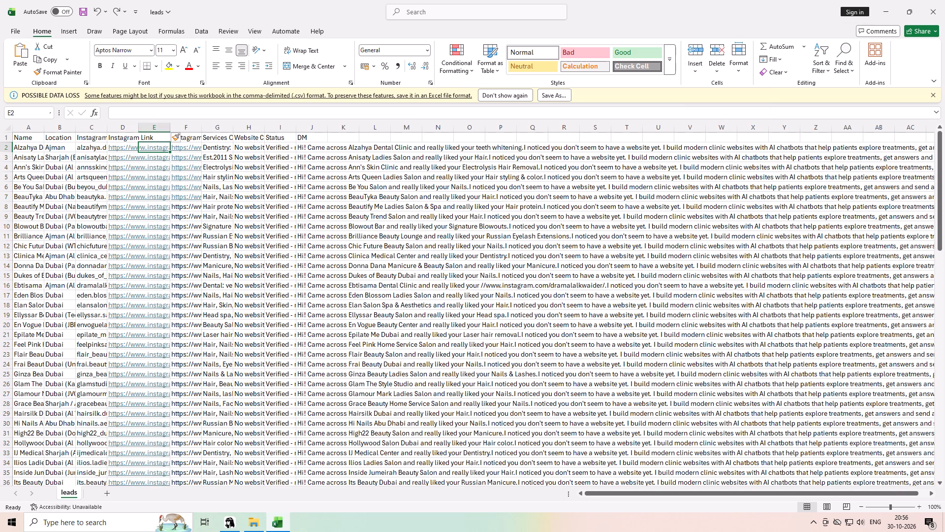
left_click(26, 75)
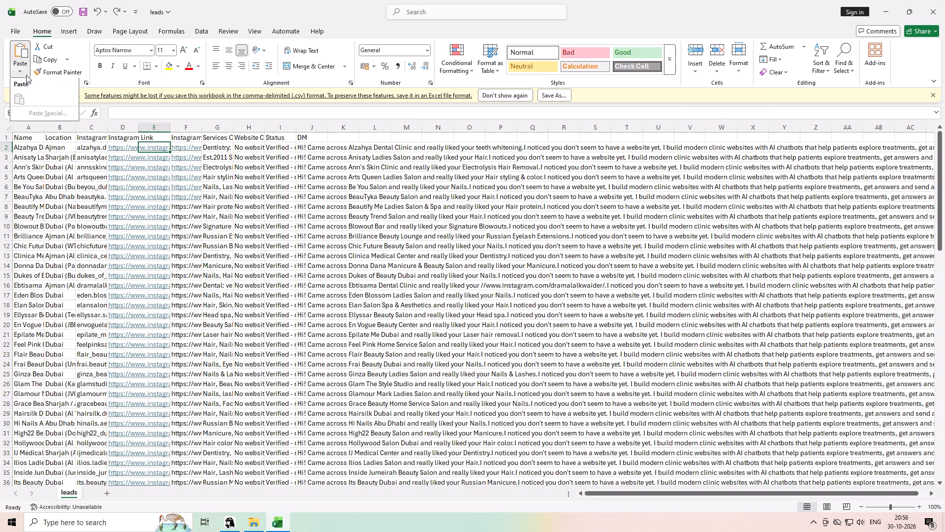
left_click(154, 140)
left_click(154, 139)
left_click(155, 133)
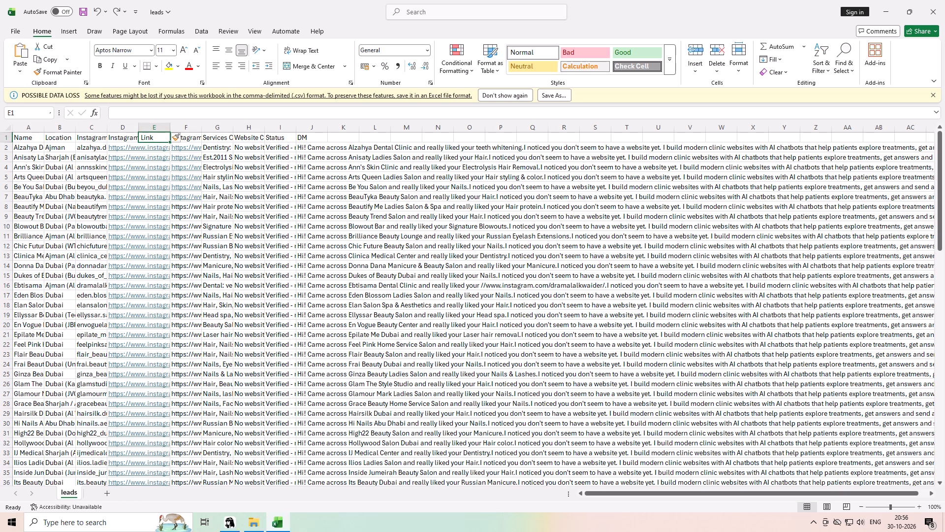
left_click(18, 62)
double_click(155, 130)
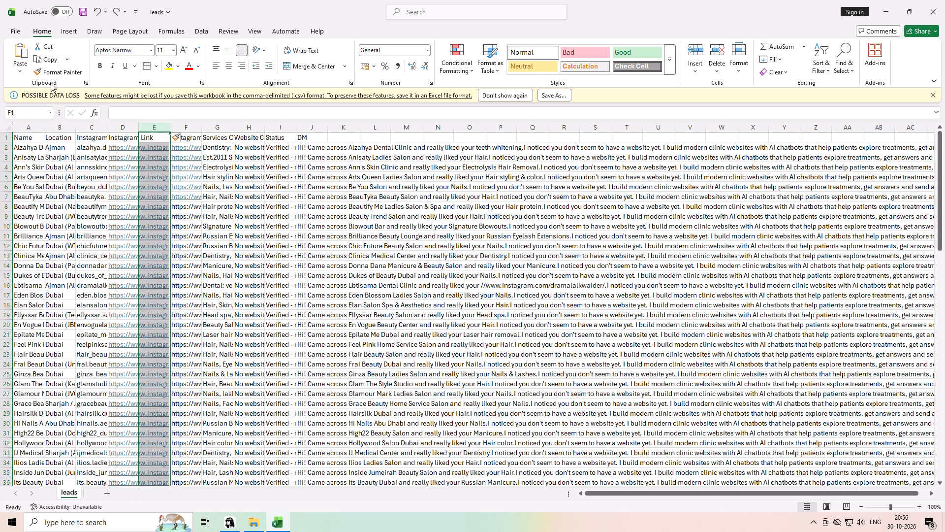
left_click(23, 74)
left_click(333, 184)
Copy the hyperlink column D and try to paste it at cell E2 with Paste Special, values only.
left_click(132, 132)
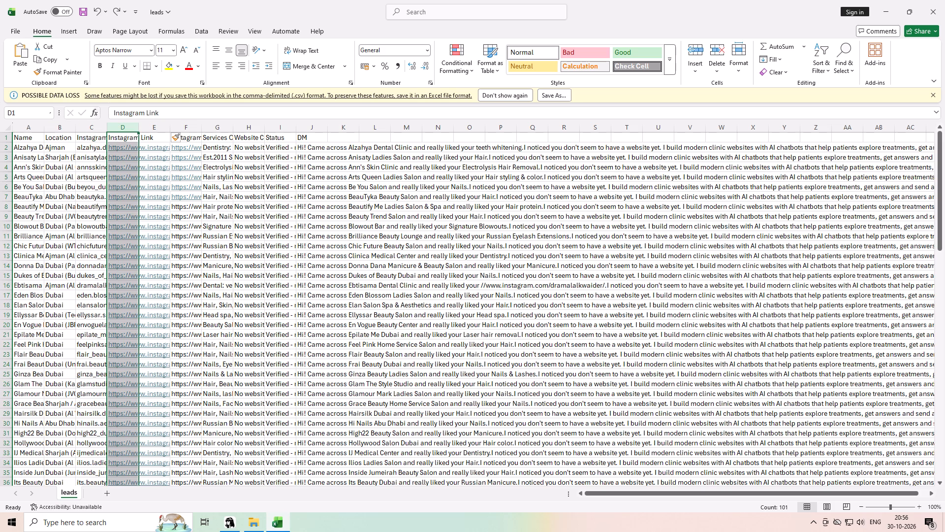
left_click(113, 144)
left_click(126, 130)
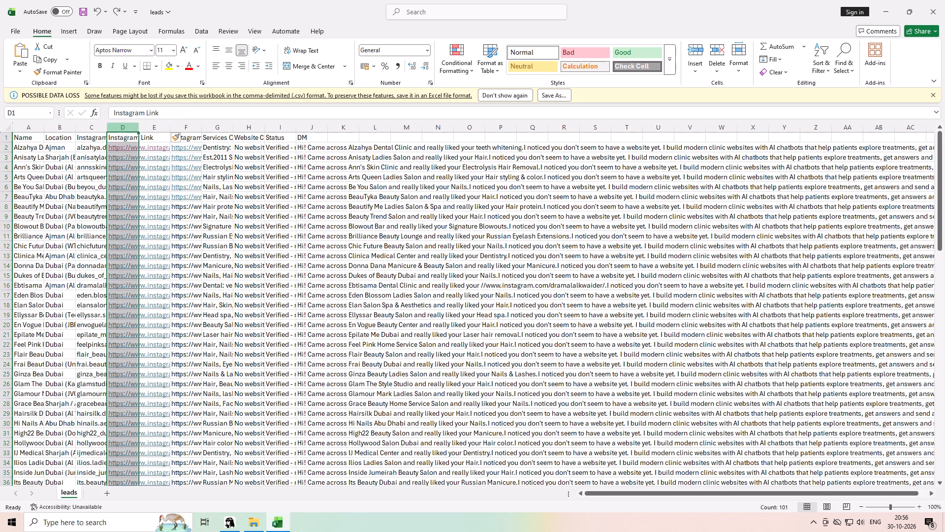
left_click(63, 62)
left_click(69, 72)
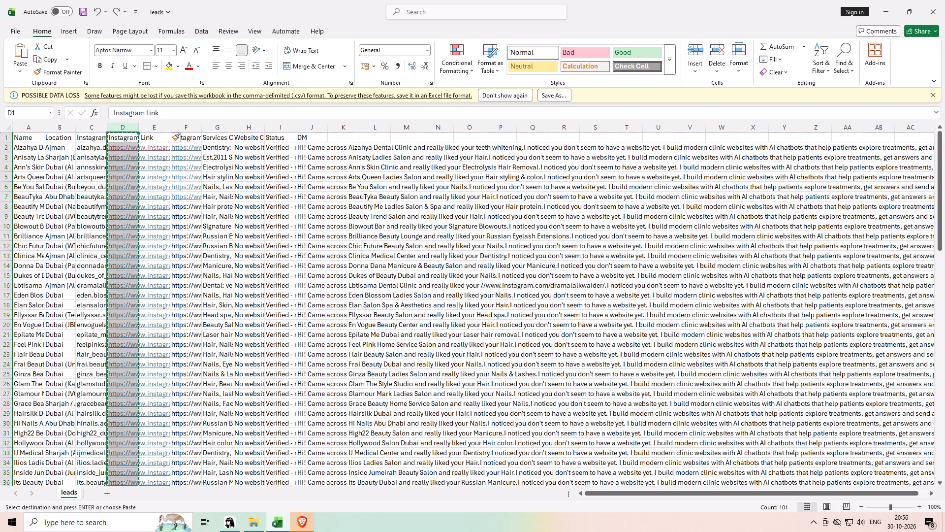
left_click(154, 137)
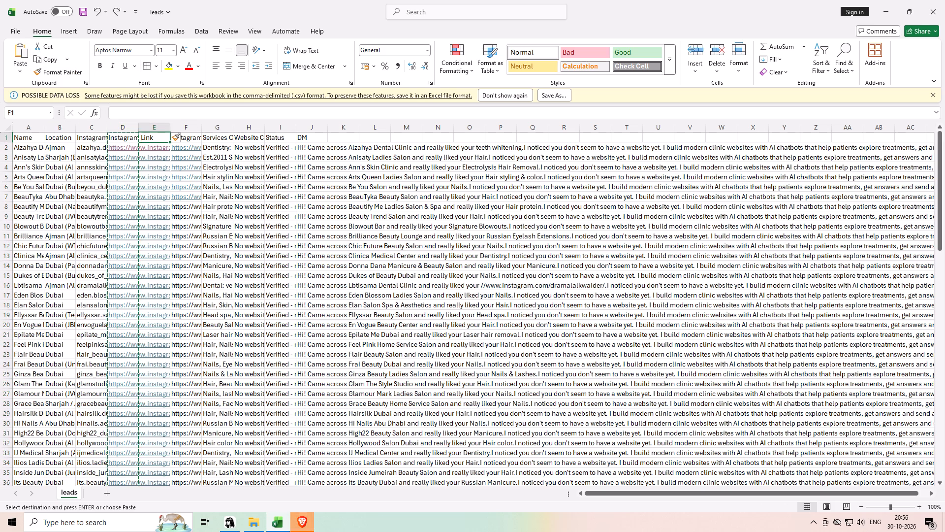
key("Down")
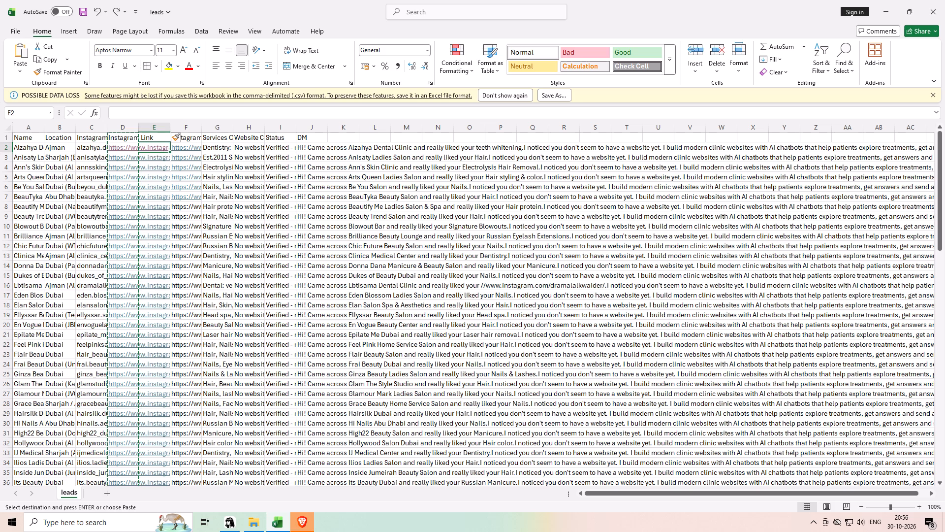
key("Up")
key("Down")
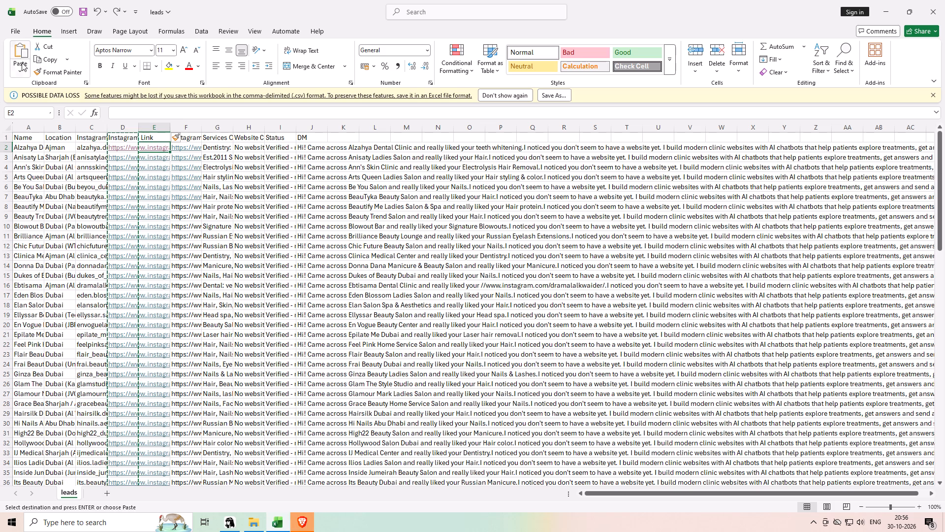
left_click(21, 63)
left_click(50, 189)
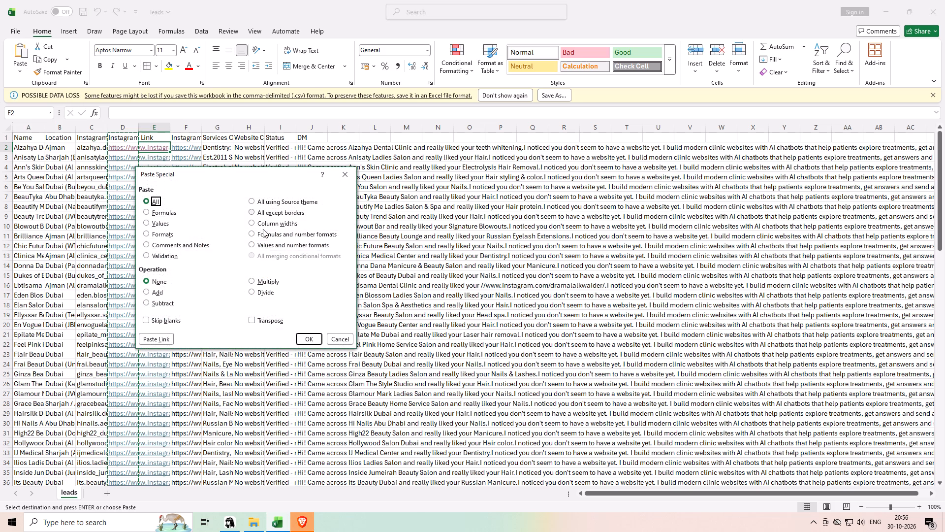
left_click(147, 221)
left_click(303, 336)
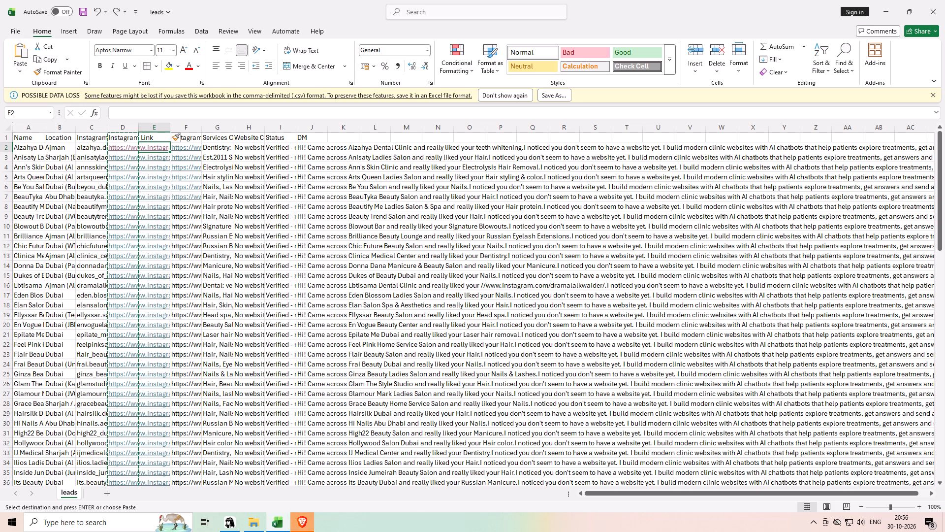
Paste the copied hyperlink column D into the entire new column E using Paste Special.
left_click(151, 154)
left_click(150, 143)
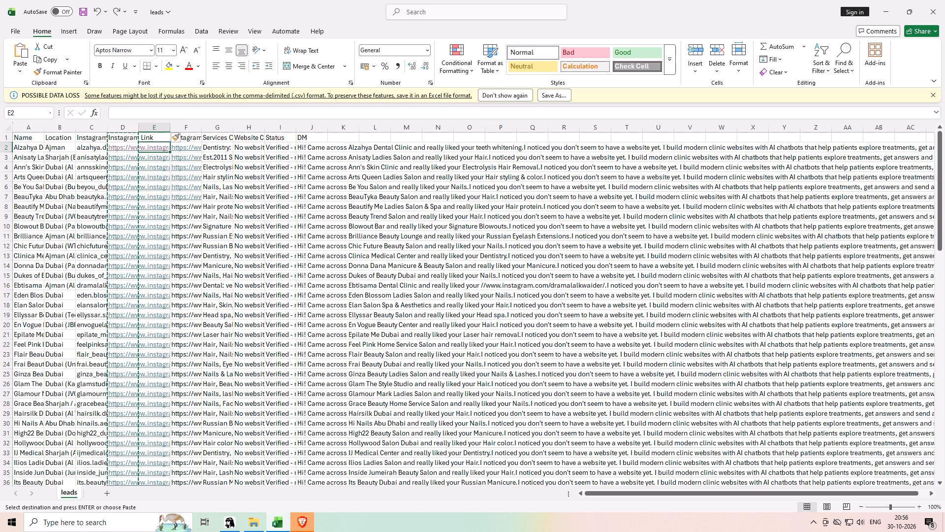
left_click(154, 156)
left_click(150, 137)
left_click(154, 124)
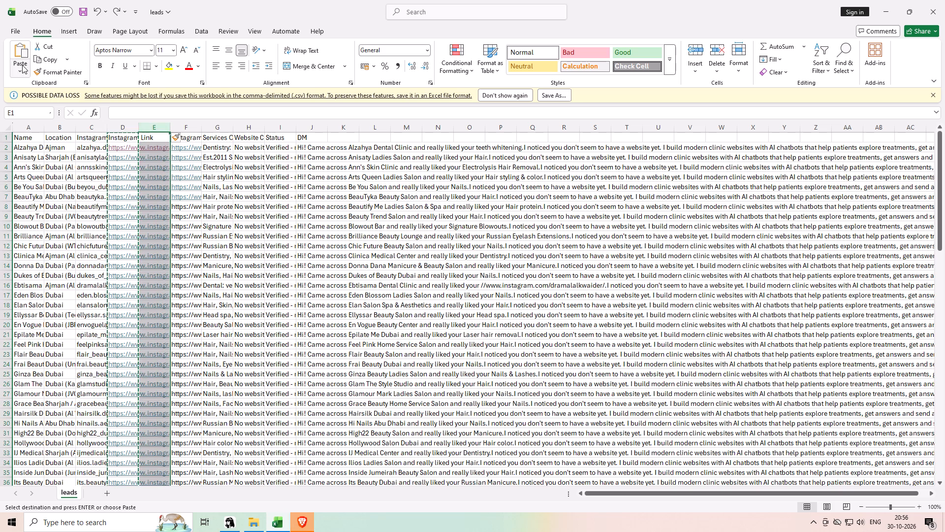
left_click(22, 65)
left_click(45, 191)
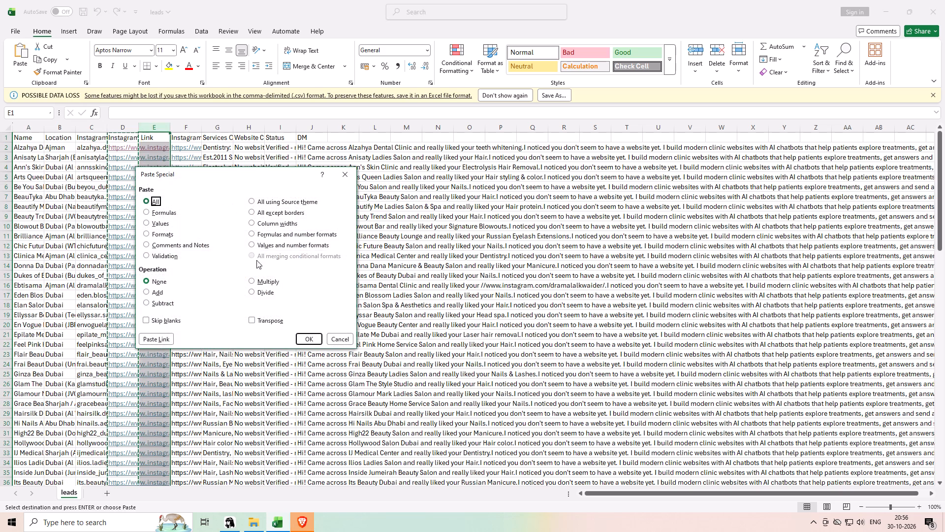
Paste the copied Instagram Link column into column E with Paste Special, values only.
left_click(142, 220)
left_click(147, 224)
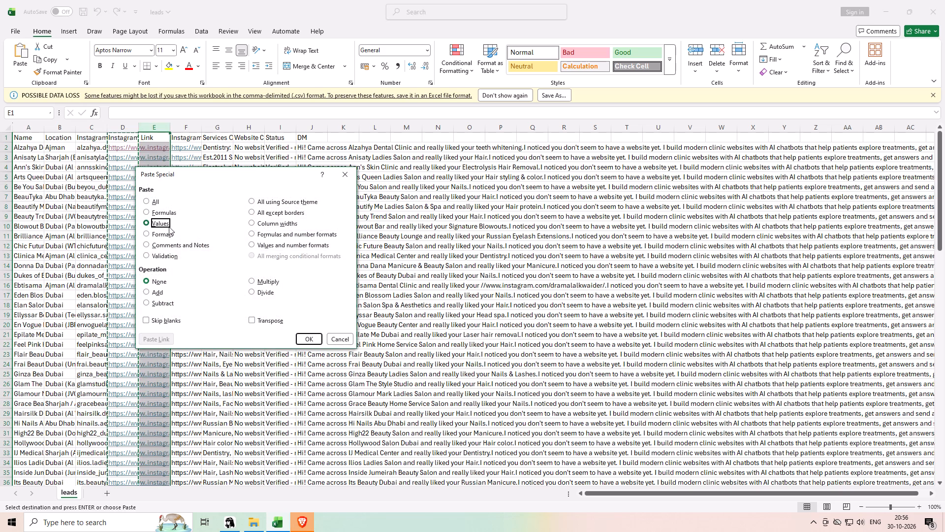
left_click(307, 340)
left_click(378, 252)
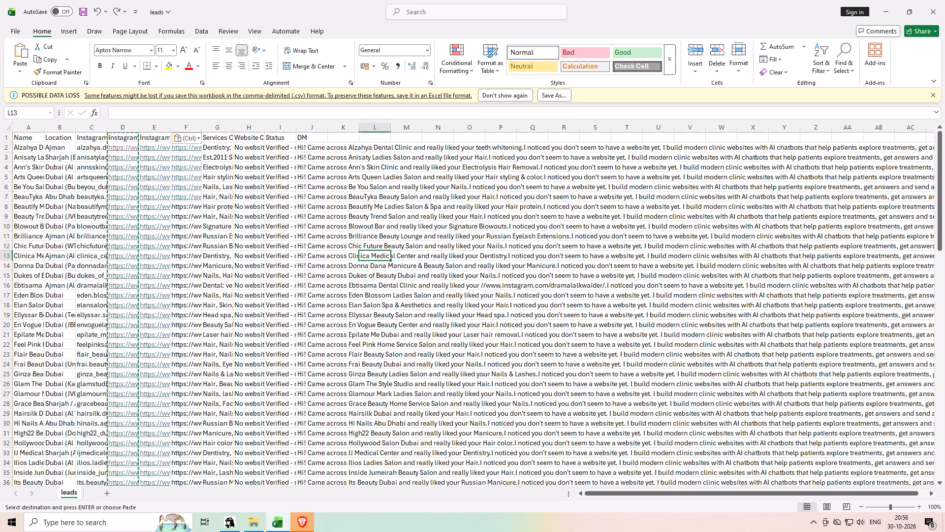
Clear all contents of the redundant Instagram link columns D and F, keeping the pasted links in column E.
left_click(123, 131)
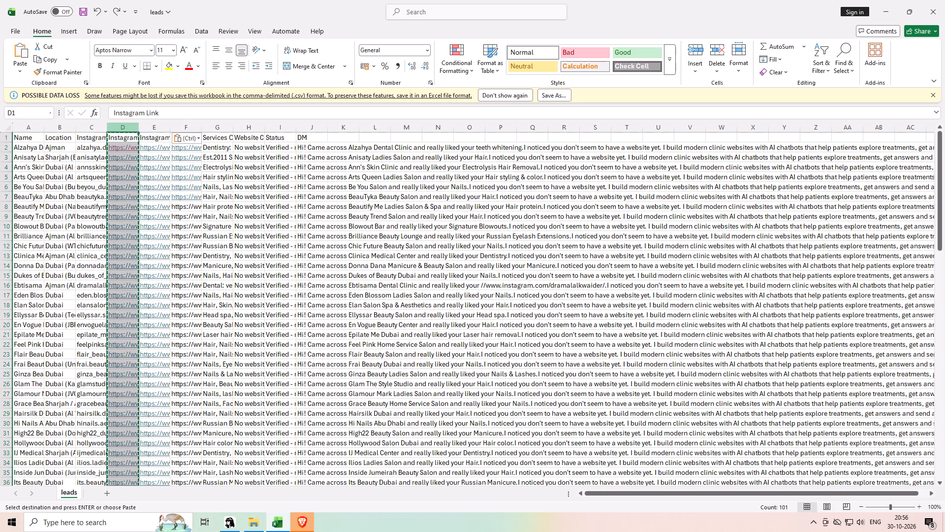
key("Delete")
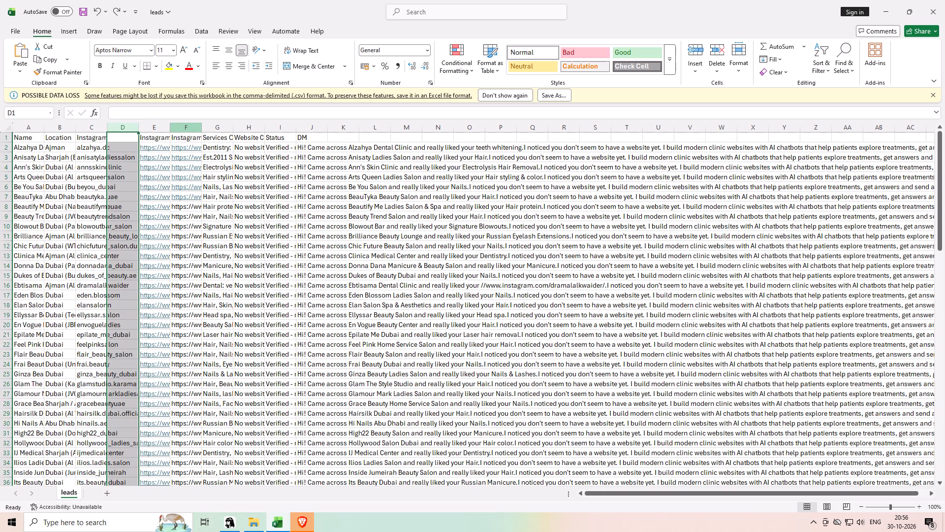
left_click(197, 132)
key("Delete")
left_click(386, 199)
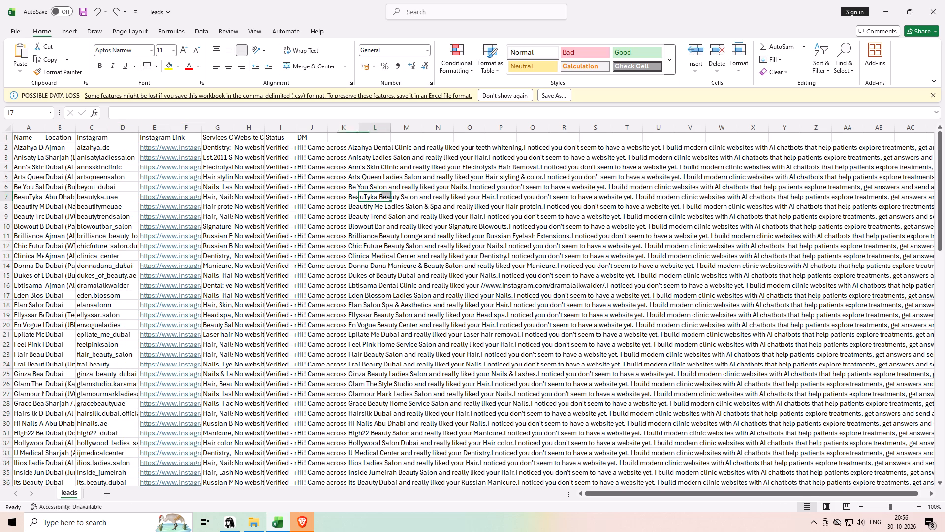
Delete the emptied sheet column D between the Instagram and Instagram Link columns.
left_click(88, 140)
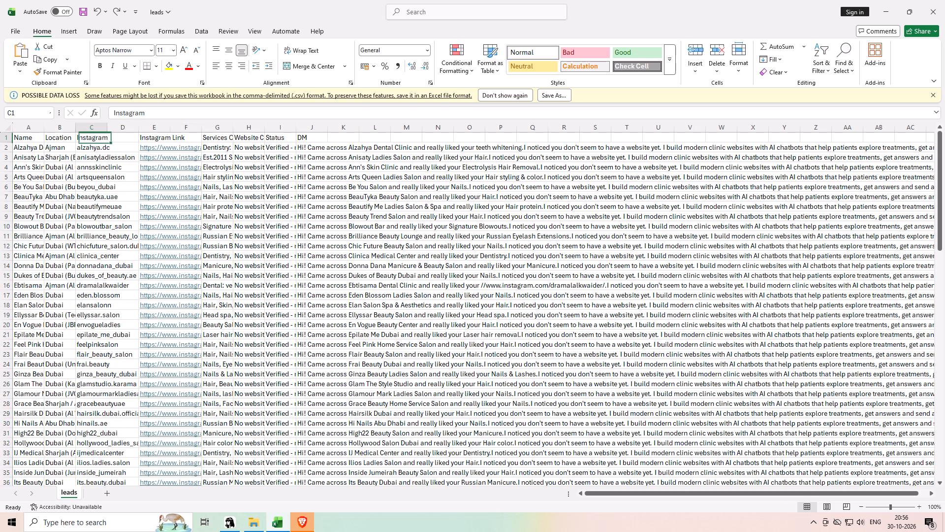
left_click(111, 132)
key("Delete")
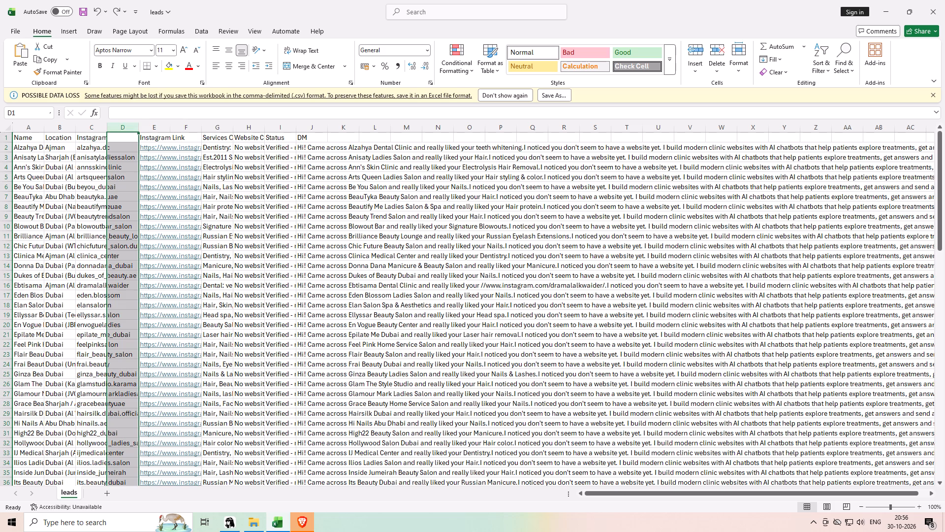
left_click(722, 64)
left_click(719, 113)
left_click(296, 183)
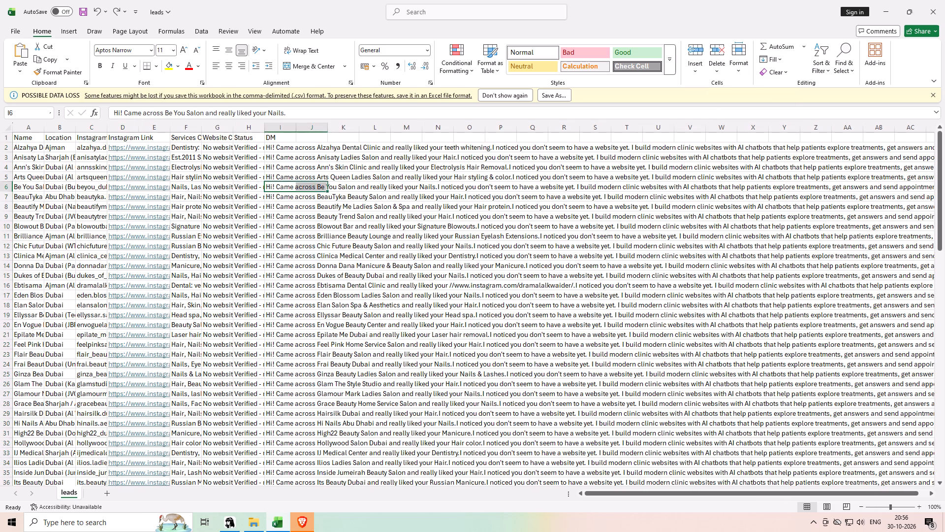
Delete the empty sheet column E between the Instagram Link and Services Offered columns.
left_click(102, 138)
left_click(122, 137)
left_click(168, 139)
left_click(160, 131)
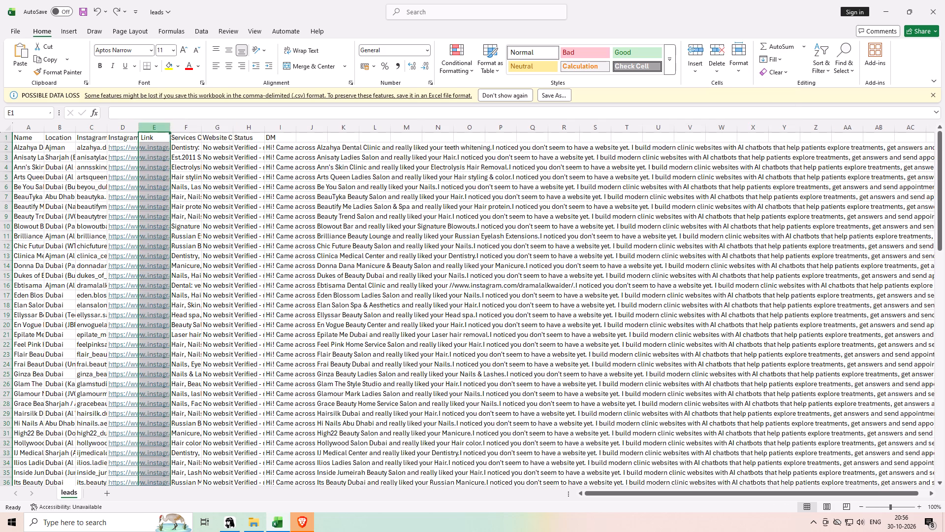
left_click(724, 67)
left_click(728, 112)
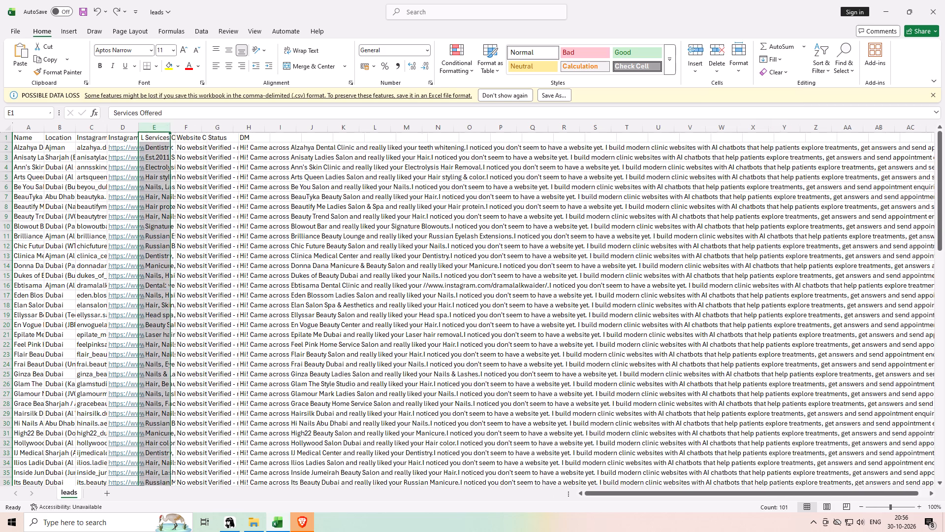
left_click(525, 194)
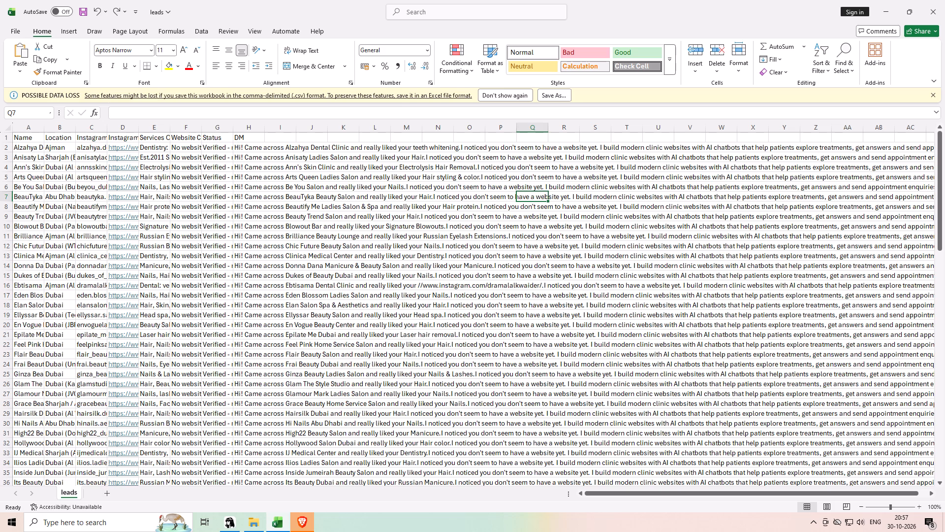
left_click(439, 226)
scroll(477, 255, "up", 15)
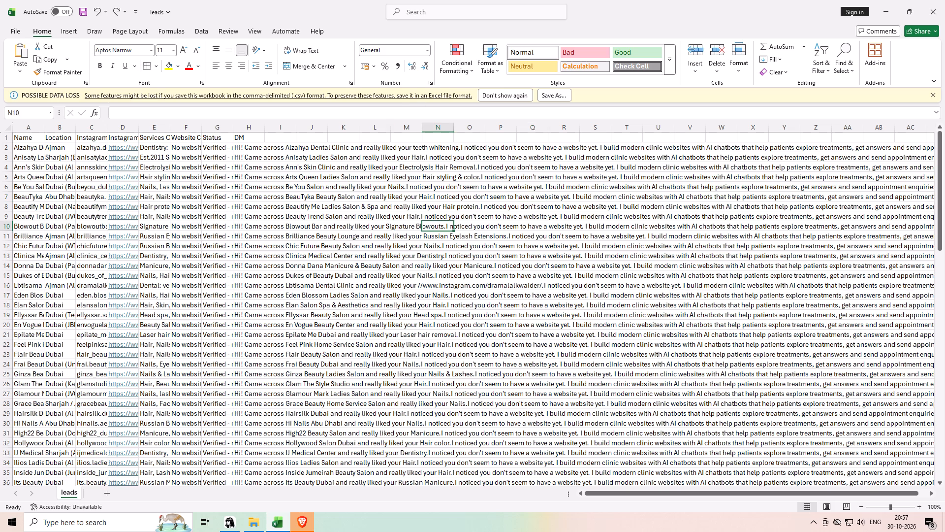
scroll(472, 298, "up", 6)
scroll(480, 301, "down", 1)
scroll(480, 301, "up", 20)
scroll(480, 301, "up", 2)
Switch to the Brave browser showing the Instagram profile and close its window.
left_click(307, 521)
left_click(944, 0)
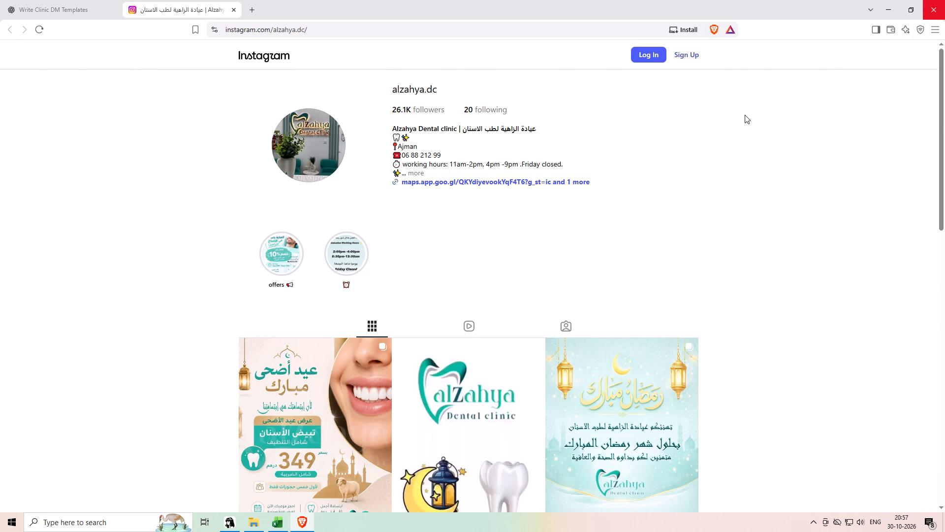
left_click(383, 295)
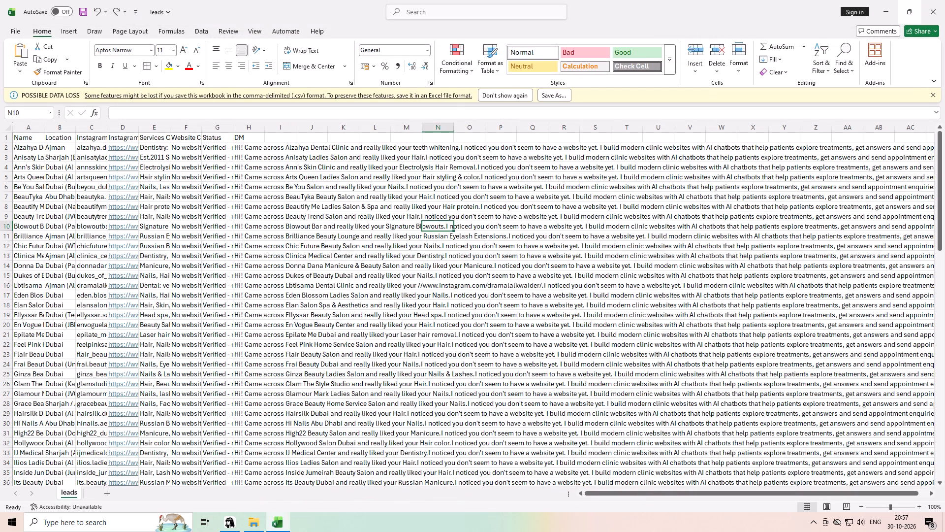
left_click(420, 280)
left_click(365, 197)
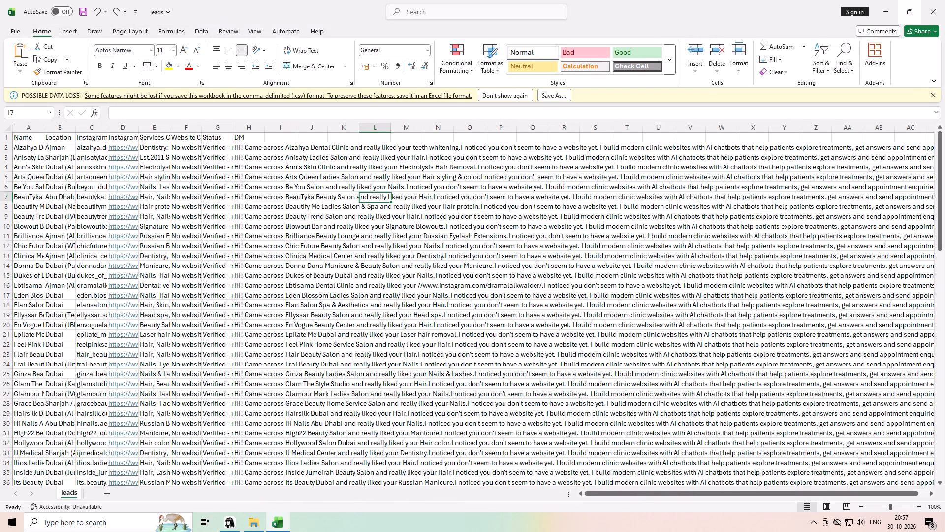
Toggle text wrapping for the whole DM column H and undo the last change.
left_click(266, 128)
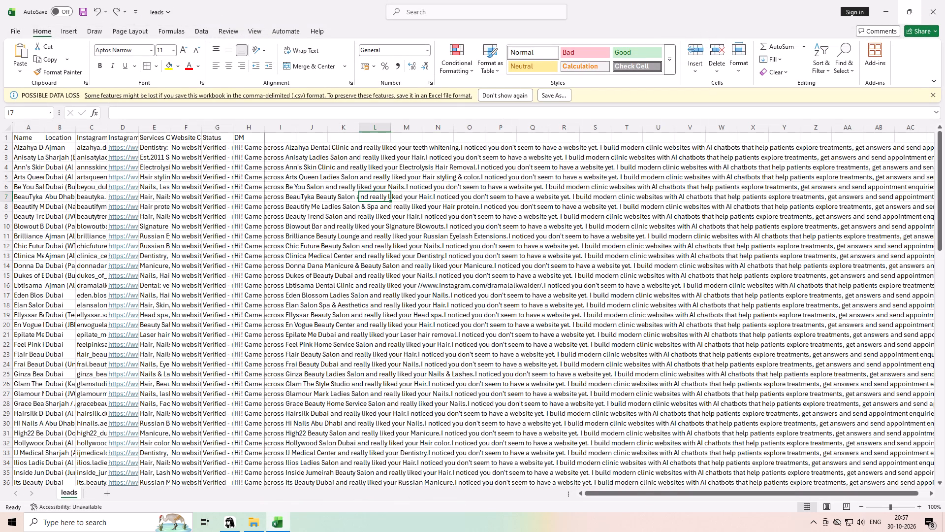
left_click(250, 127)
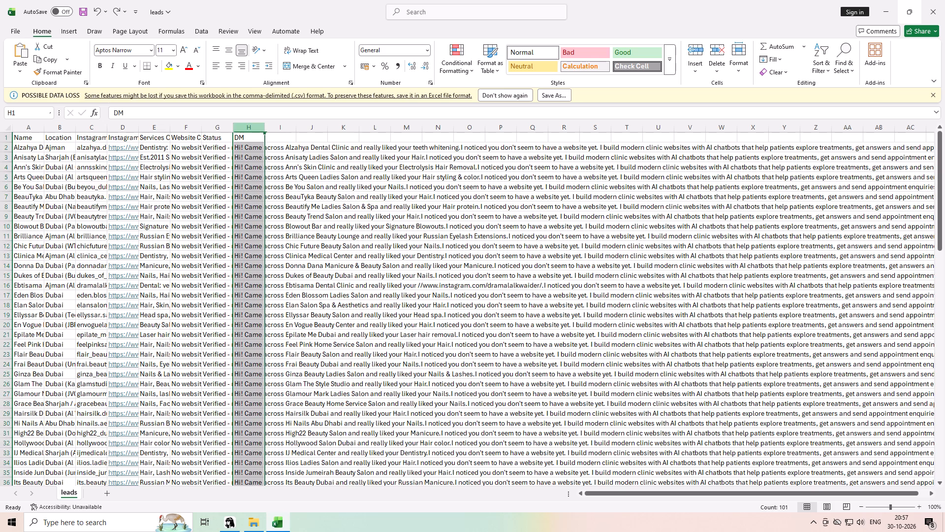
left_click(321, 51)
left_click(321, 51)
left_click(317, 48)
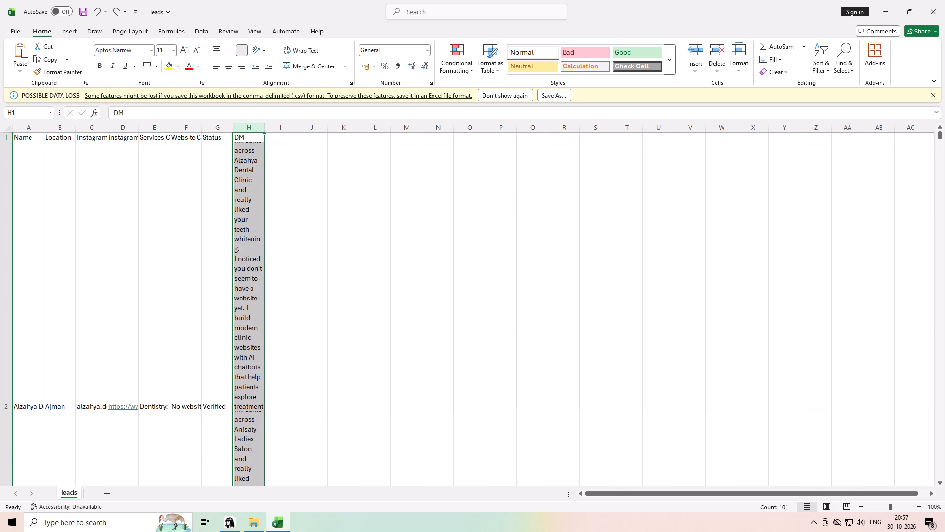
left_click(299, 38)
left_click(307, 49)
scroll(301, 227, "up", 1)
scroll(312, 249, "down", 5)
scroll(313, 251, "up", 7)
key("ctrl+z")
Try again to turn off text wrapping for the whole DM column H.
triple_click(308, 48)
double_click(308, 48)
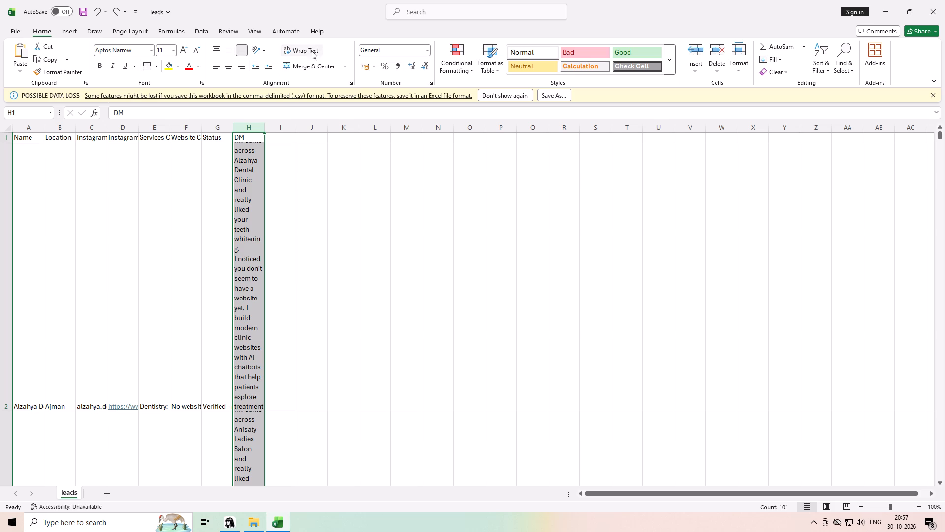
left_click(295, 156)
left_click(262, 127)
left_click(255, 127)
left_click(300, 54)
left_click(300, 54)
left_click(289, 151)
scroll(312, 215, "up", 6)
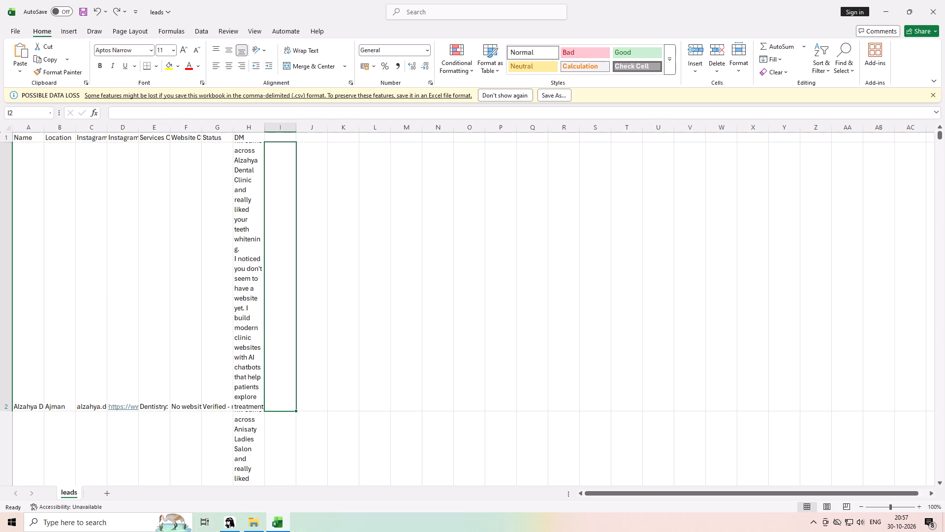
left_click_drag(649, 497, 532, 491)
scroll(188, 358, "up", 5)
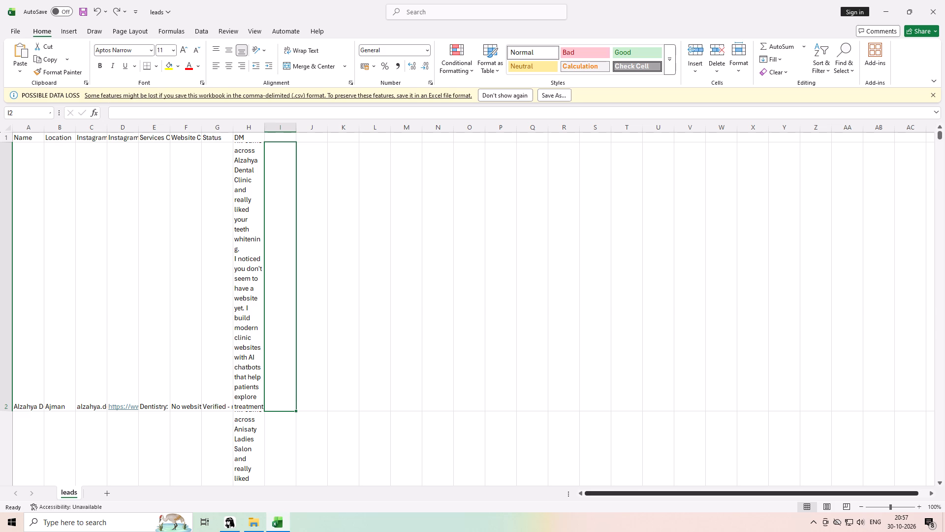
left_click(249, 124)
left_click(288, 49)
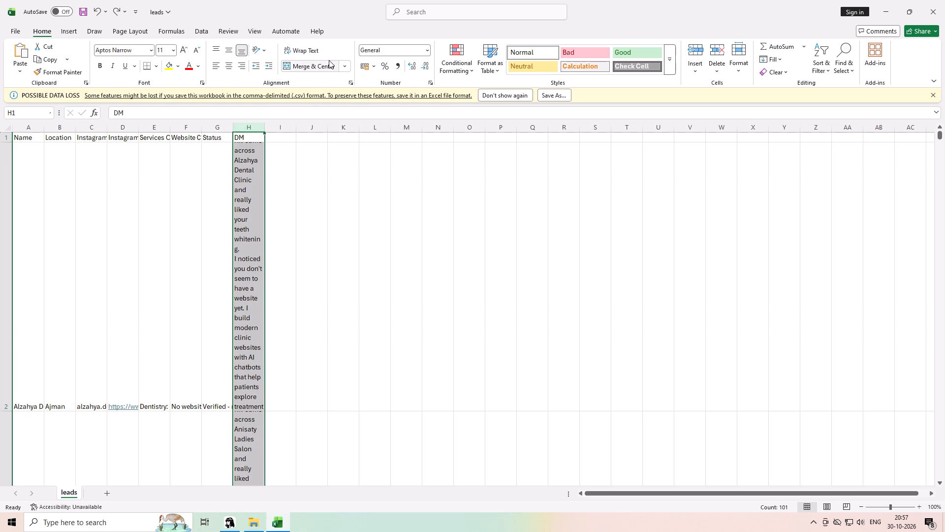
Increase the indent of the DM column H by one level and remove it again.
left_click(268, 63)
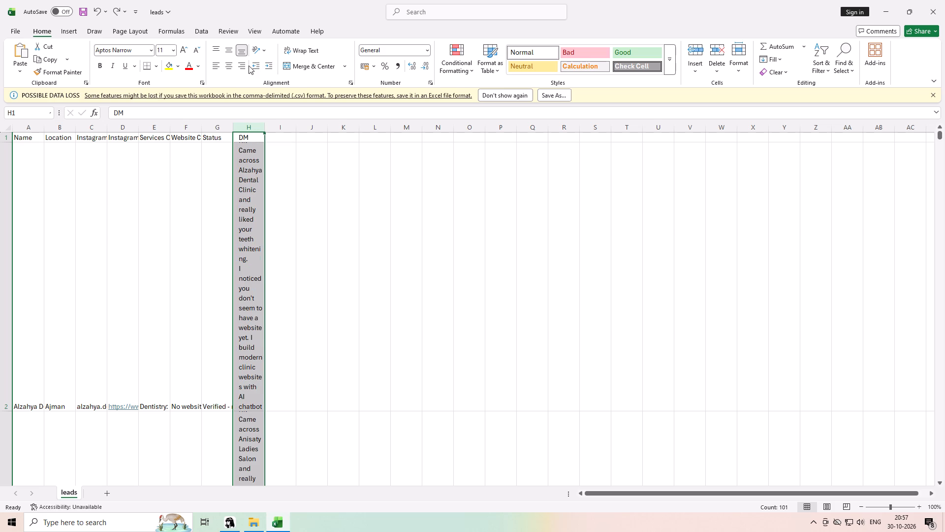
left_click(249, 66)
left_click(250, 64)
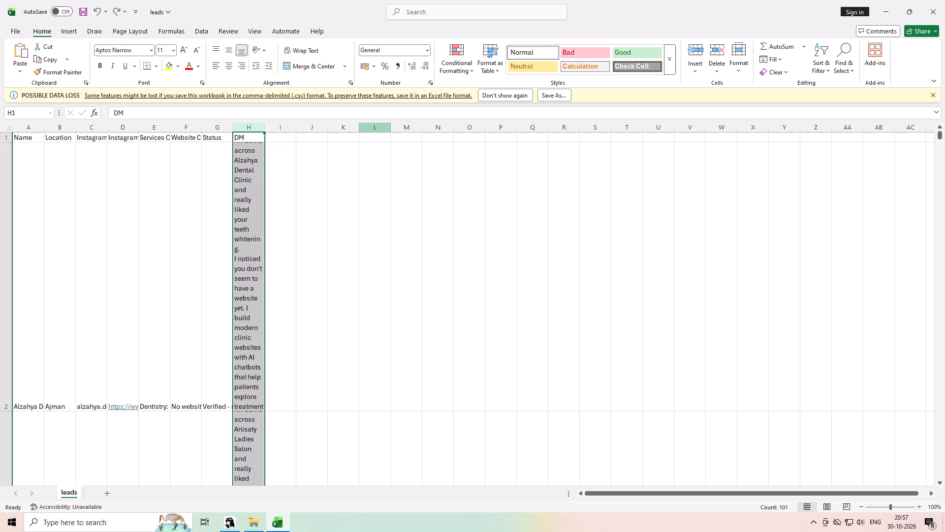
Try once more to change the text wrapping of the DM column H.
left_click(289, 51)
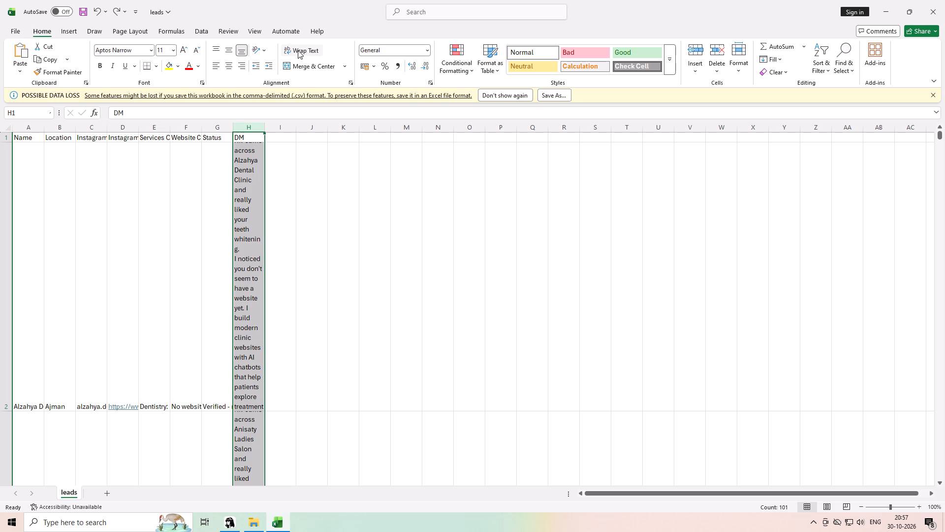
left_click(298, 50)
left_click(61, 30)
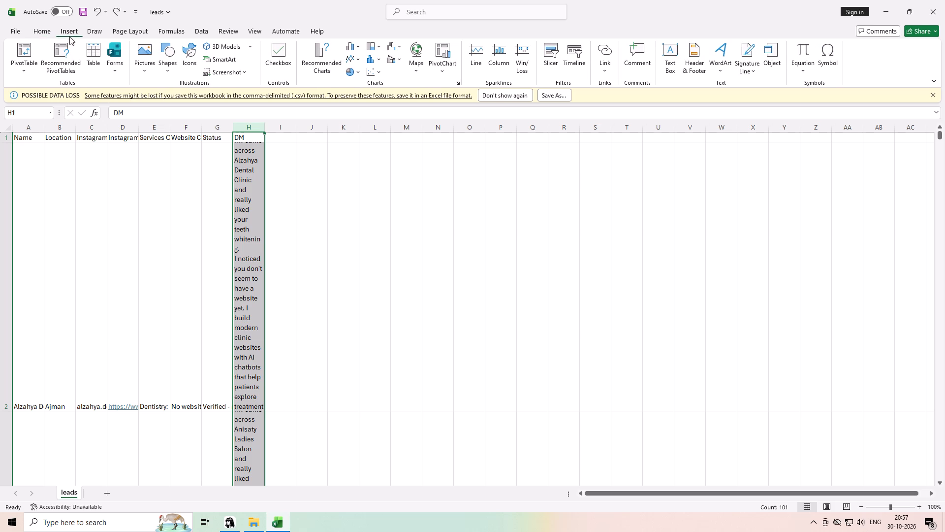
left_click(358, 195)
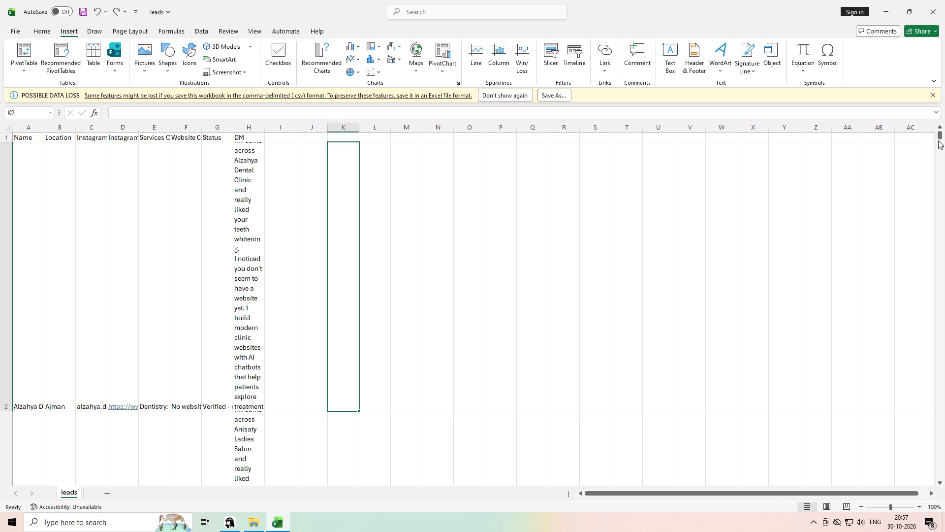
Close the workbook, saving its changes under the file name leads as CSV (Comma delimited) in the user folder.
left_click(939, 140)
left_click(944, 0)
left_click(441, 271)
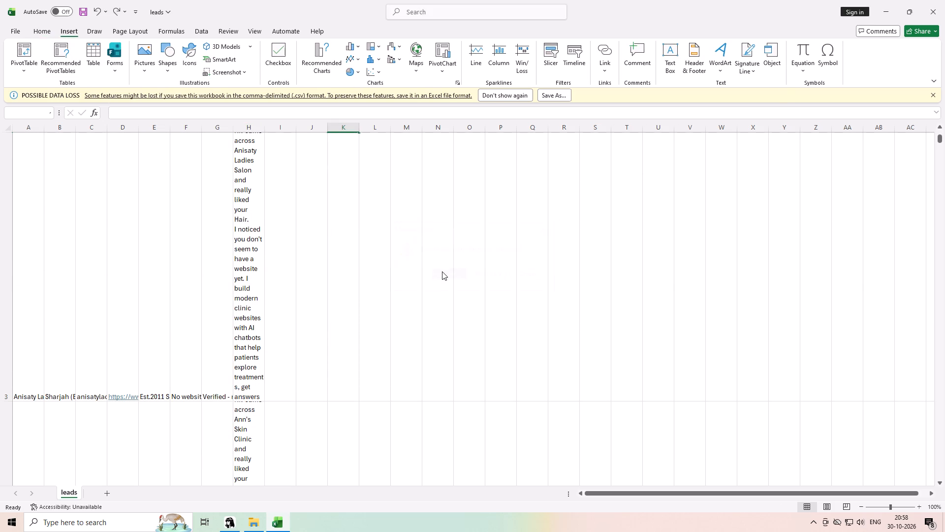
left_click(428, 247)
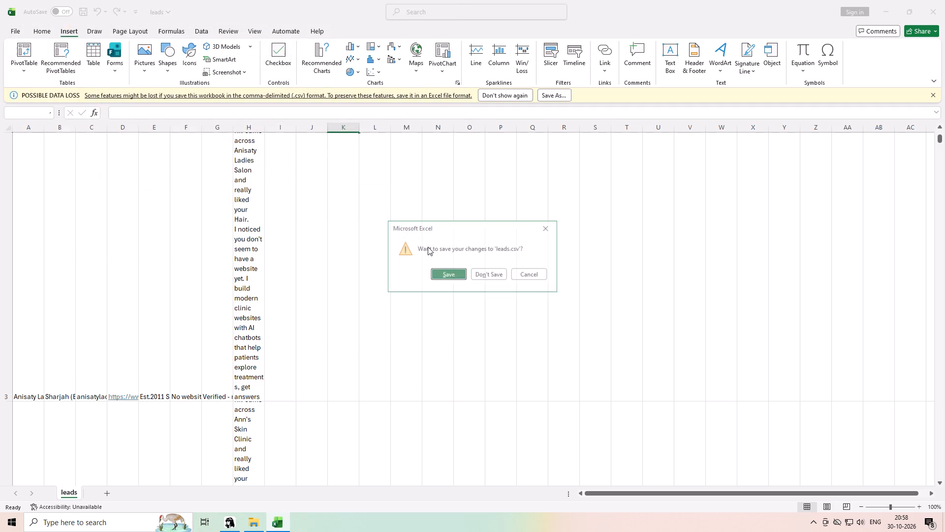
left_click(458, 269)
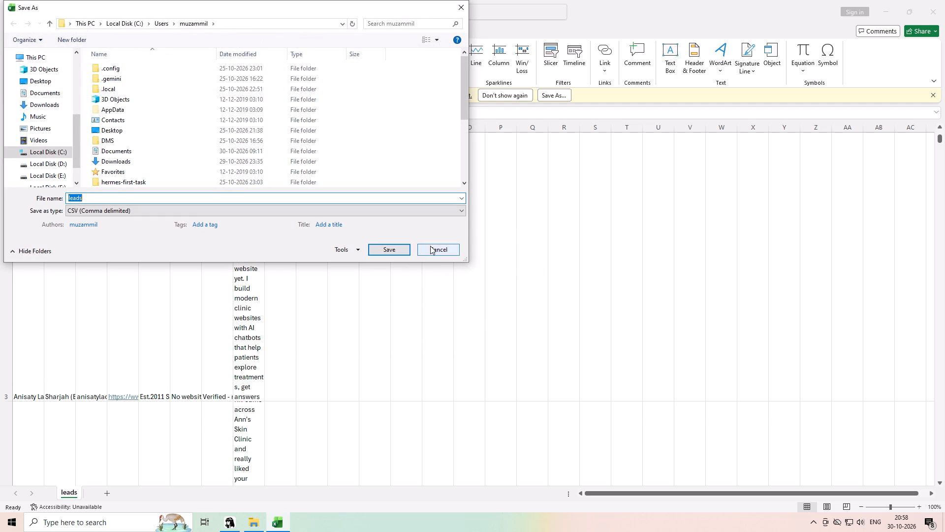
left_click(394, 247)
left_click(493, 256)
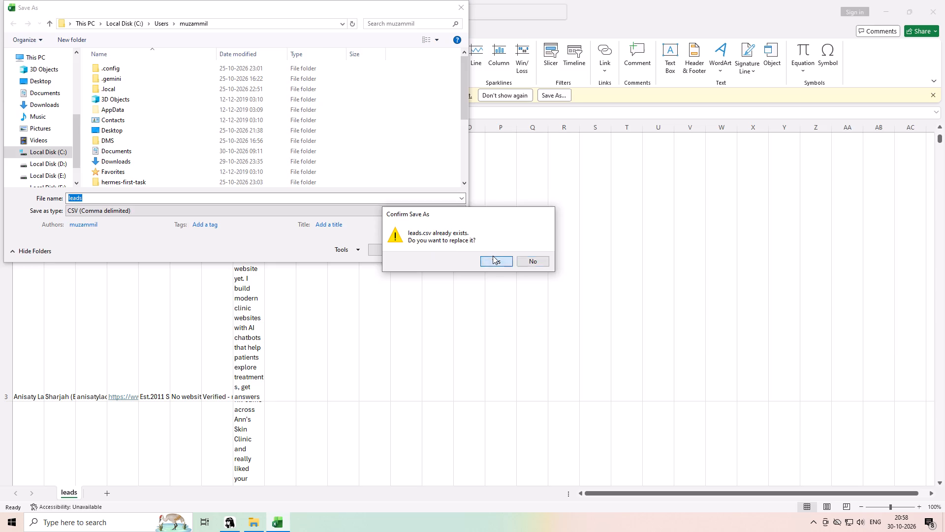
Reopen the leads CSV file from the user folder.
double_click(532, 297)
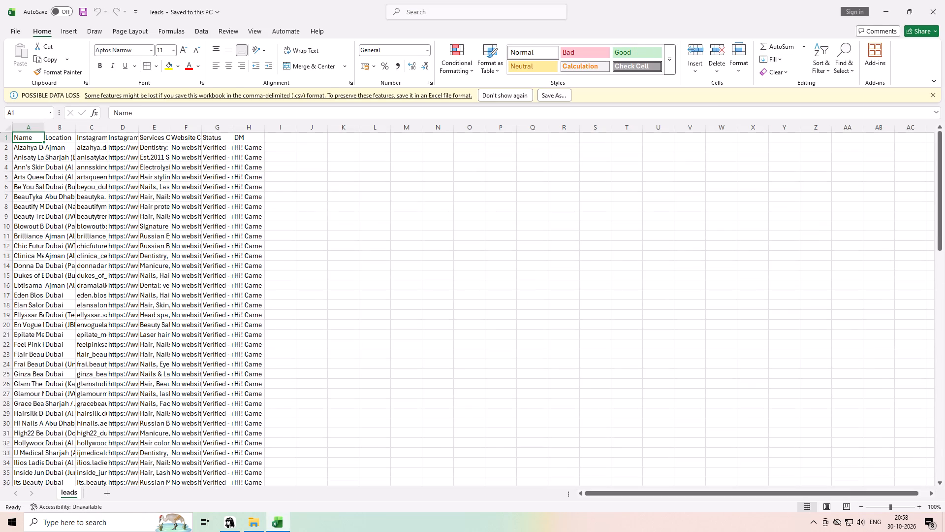
Turn text wrapping on and off again for the whole DM column H.
left_click(252, 132)
left_click(303, 52)
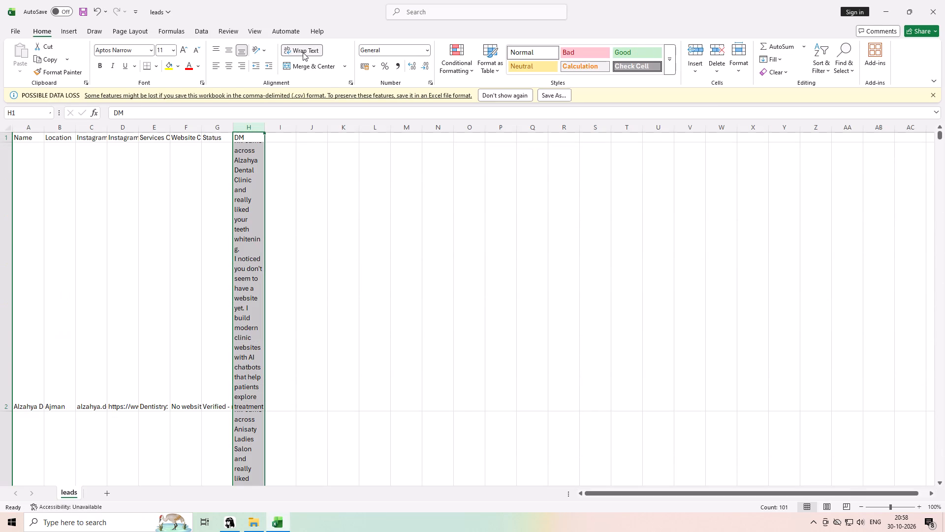
left_click(303, 52)
left_click(386, 230)
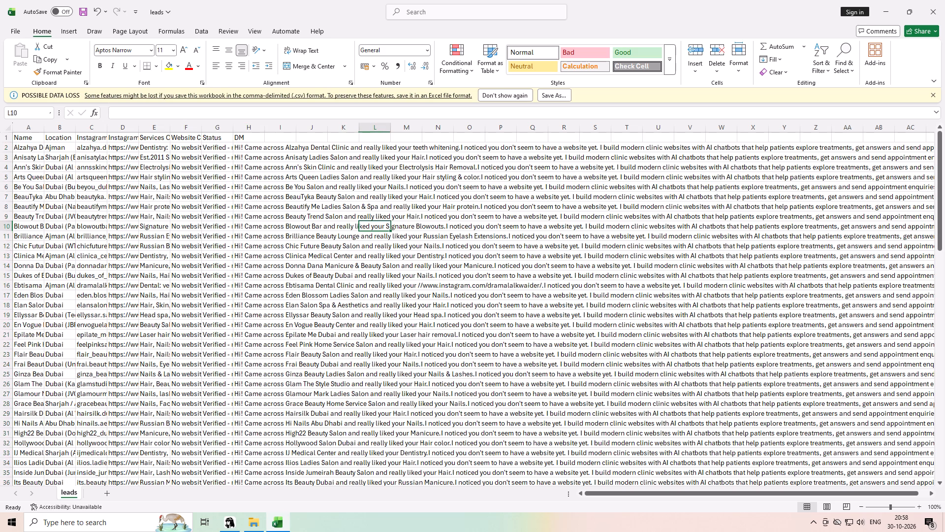
Look through the lead rows to the end of the list, checking the Instagram Link and DM columns.
left_click(124, 148)
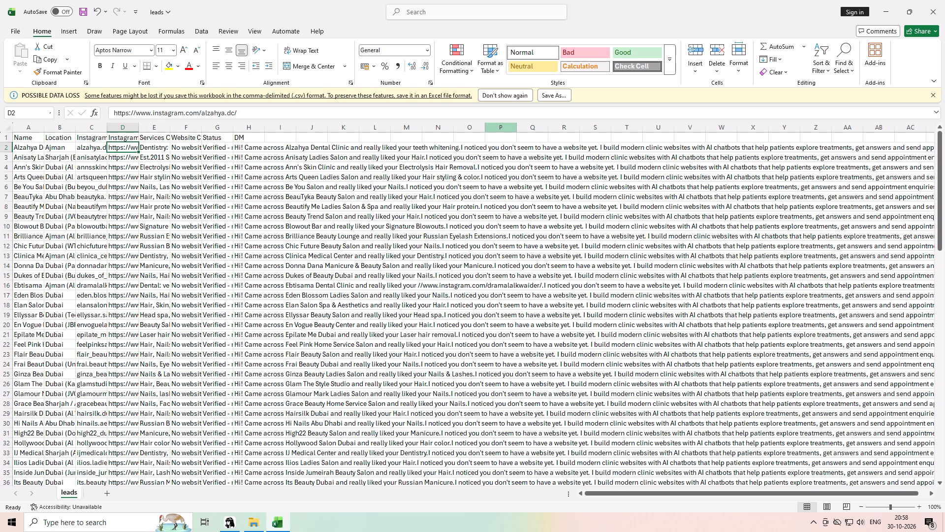
scroll(341, 228, "down", 5)
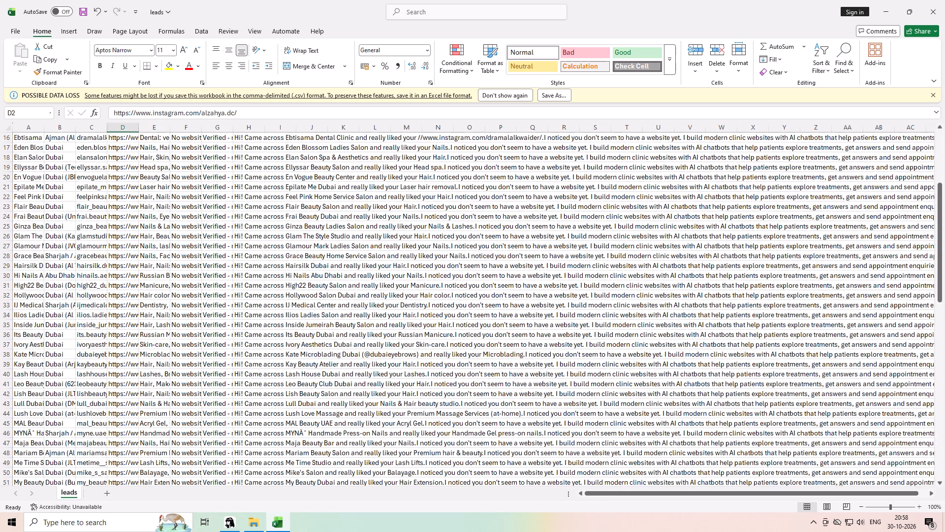
scroll(343, 233, "down", 19)
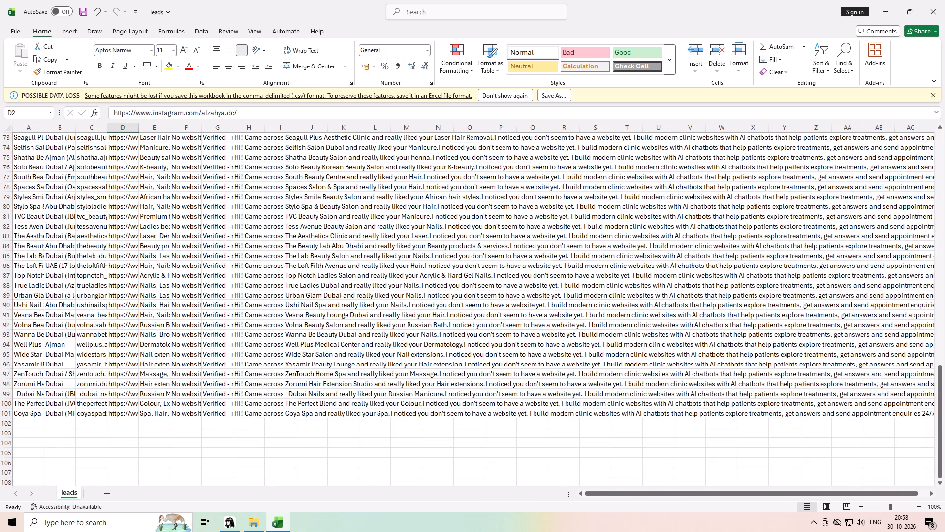
scroll(343, 248, "up", 20)
scroll(343, 248, "up", 7)
scroll(343, 248, "down", 1)
scroll(343, 248, "up", 7)
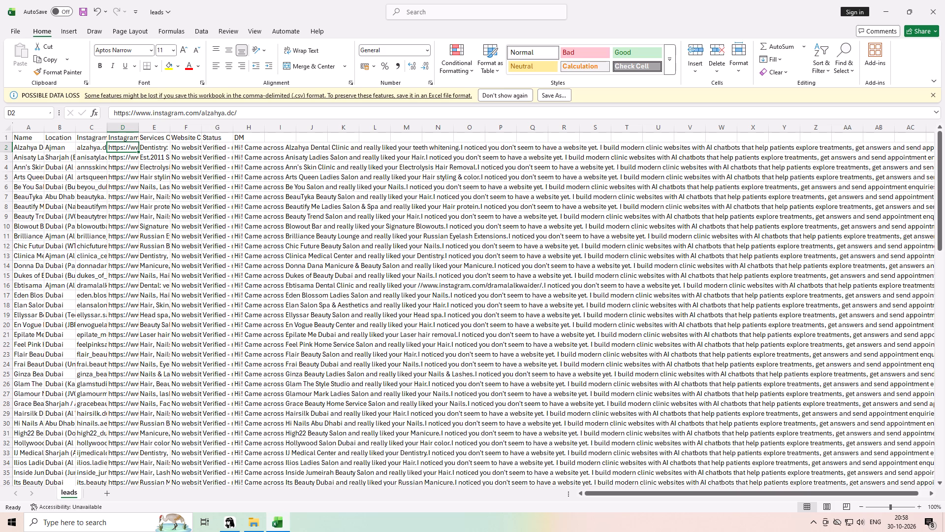
left_click(124, 129)
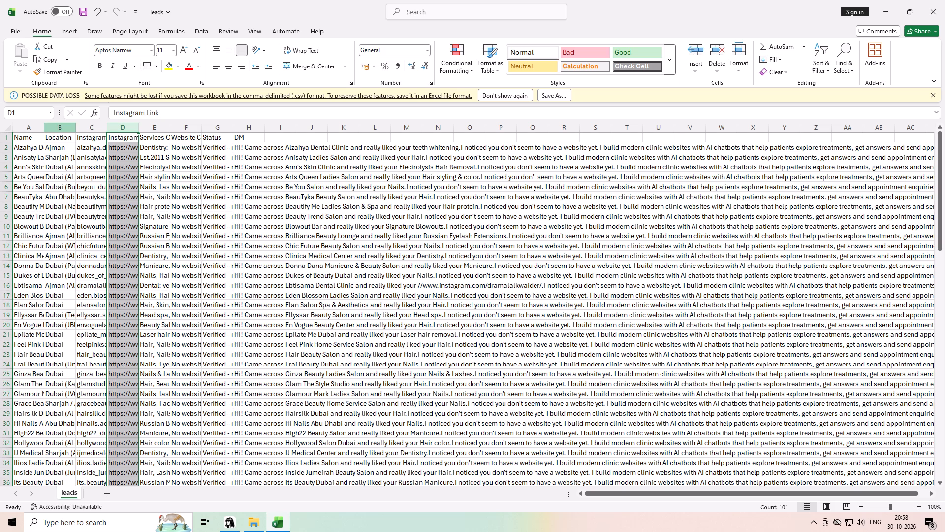
left_click(252, 150)
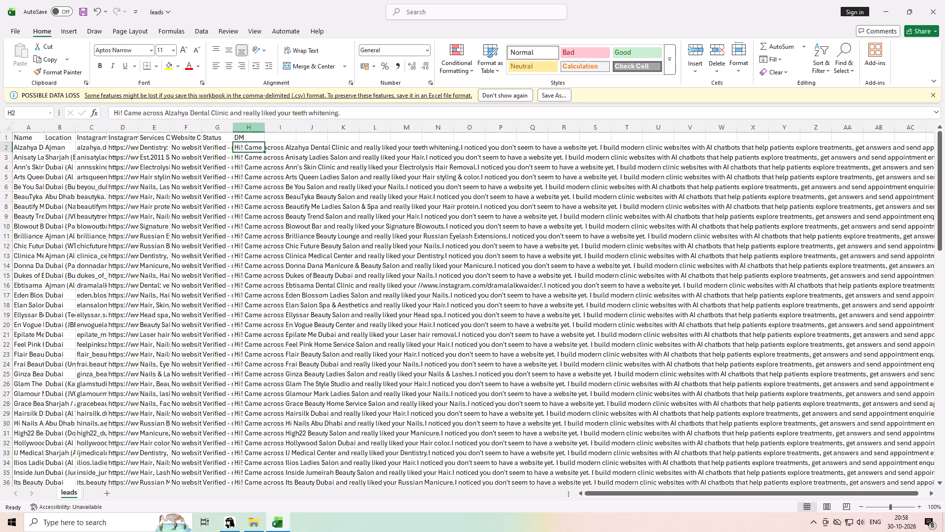
left_click(325, 169)
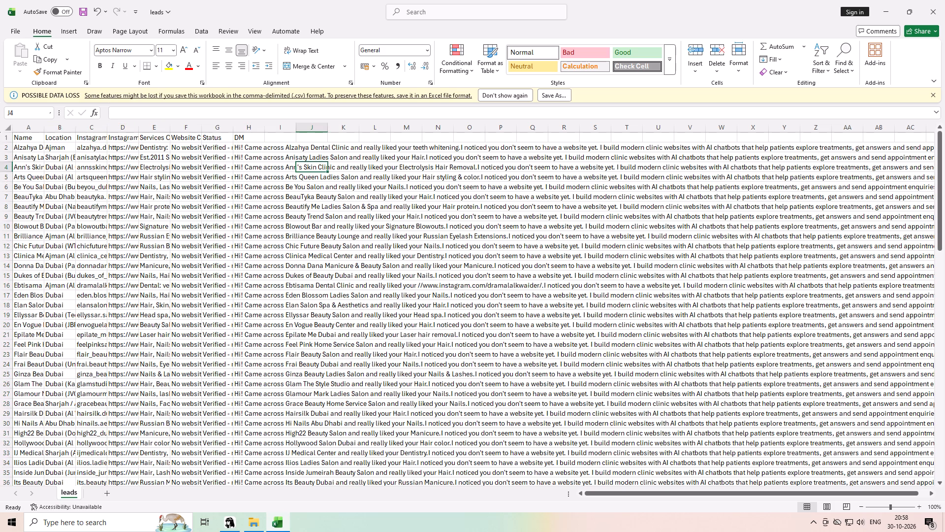
Autofit the widths of all columns in the leads sheet to their contents.
left_click(2, 124)
double_click(44, 128)
left_click(682, 178)
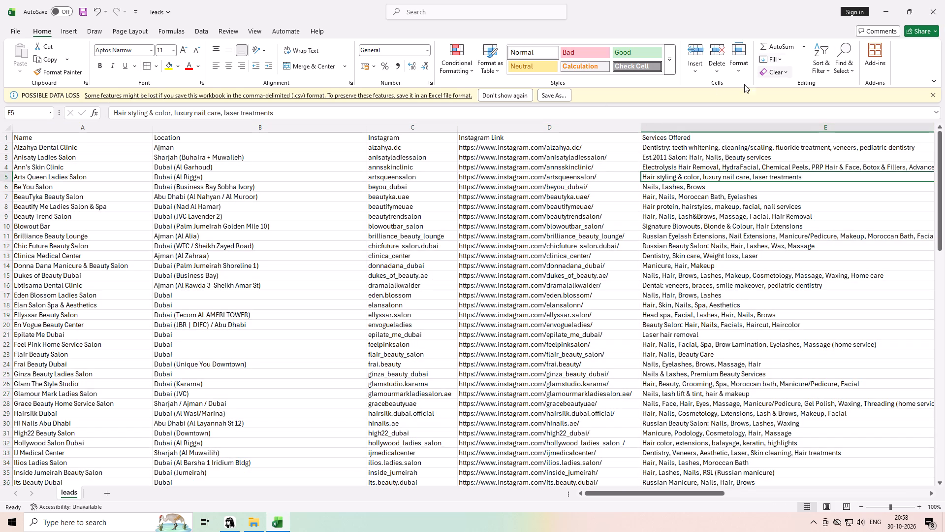
Insert a blank column D before the Instagram Link column.
left_click(563, 129)
left_click(688, 73)
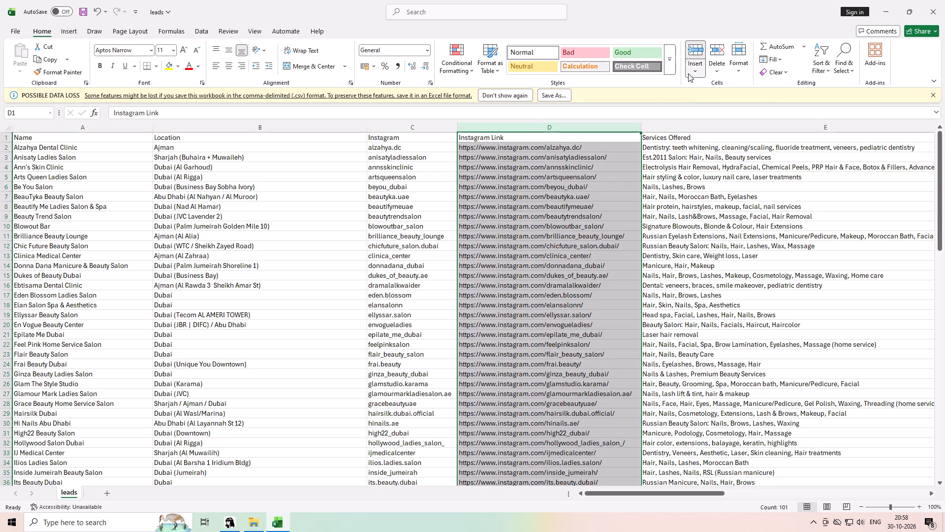
left_click(708, 118)
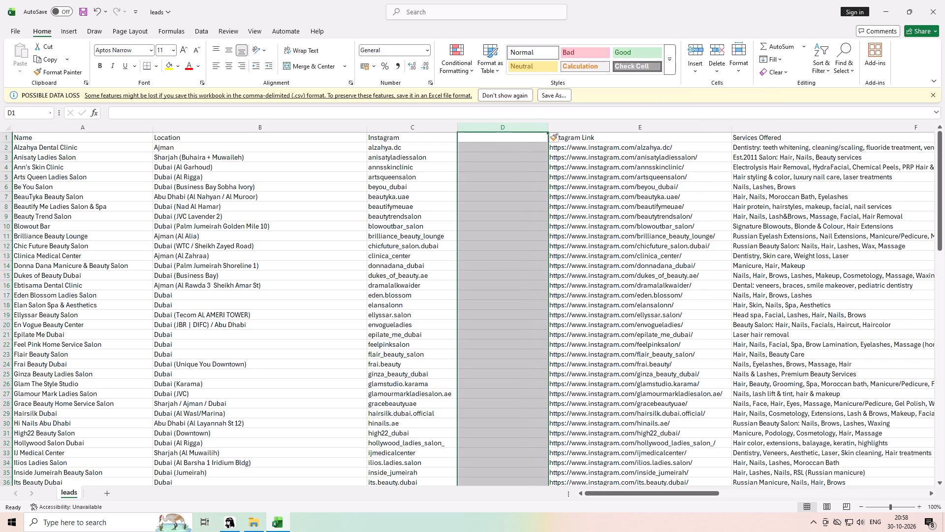
Enter the formula =HYPERLINK(E2,E2) in cell D2 of the new column.
left_click(604, 141)
left_click(540, 138)
left_click(504, 149)
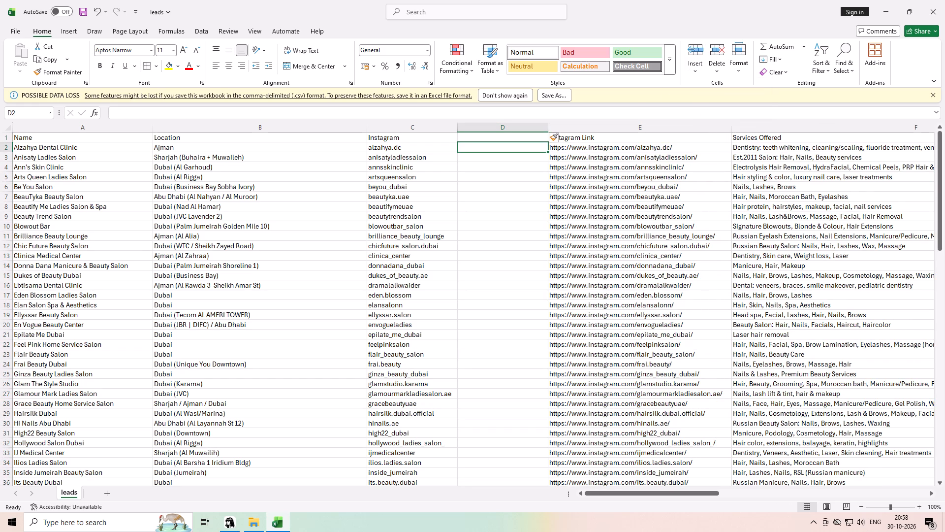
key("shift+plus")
key("BackSpace")
key("equal")
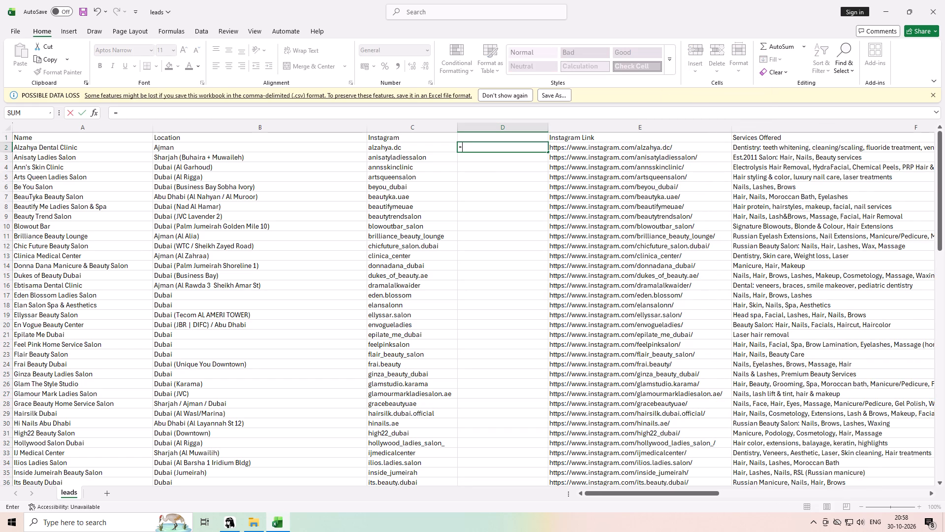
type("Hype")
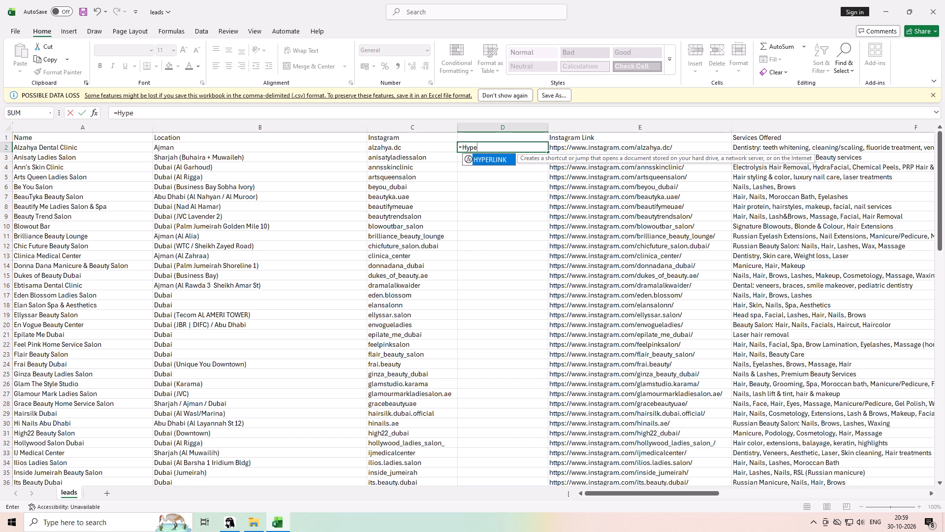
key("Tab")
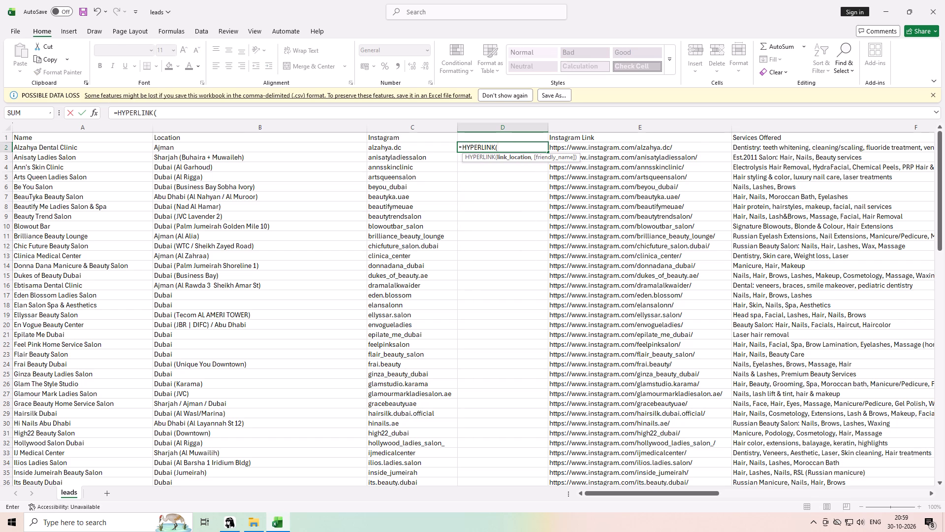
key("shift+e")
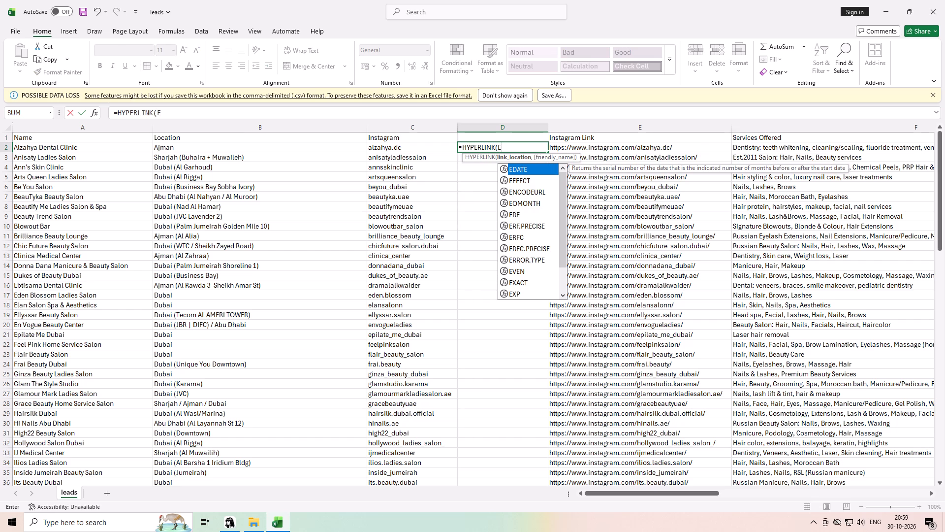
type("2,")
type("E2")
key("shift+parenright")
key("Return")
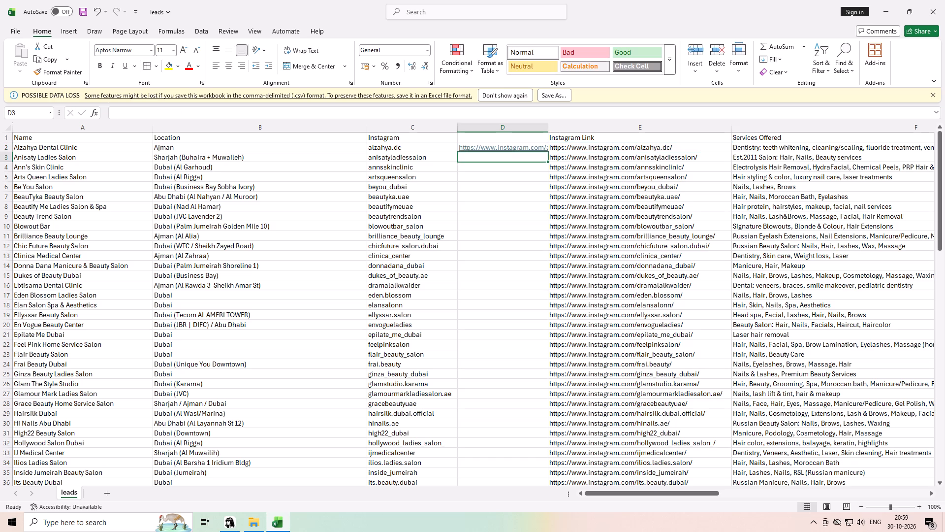
Copy the Instagram Link header from E1 into D1.
left_click(519, 137)
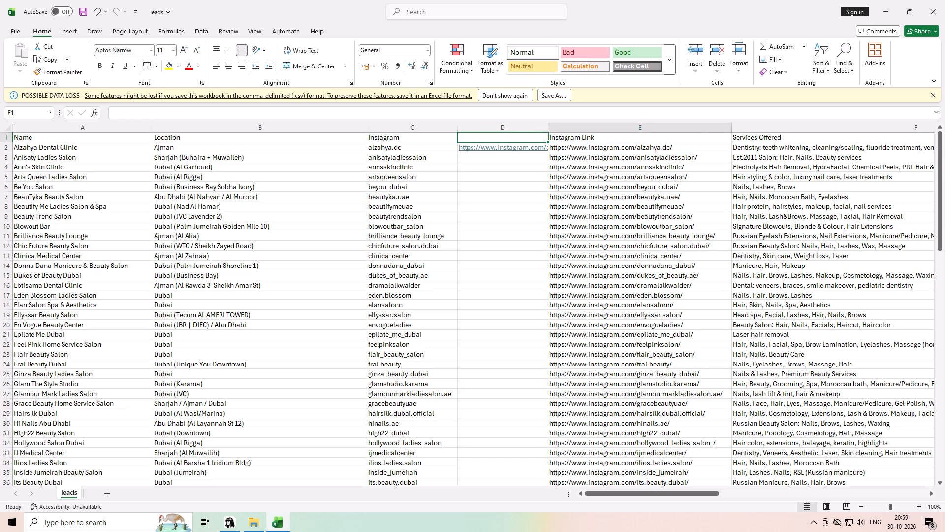
left_click(568, 138)
key("ctrl+c")
left_click(536, 136)
key("ctrl+v")
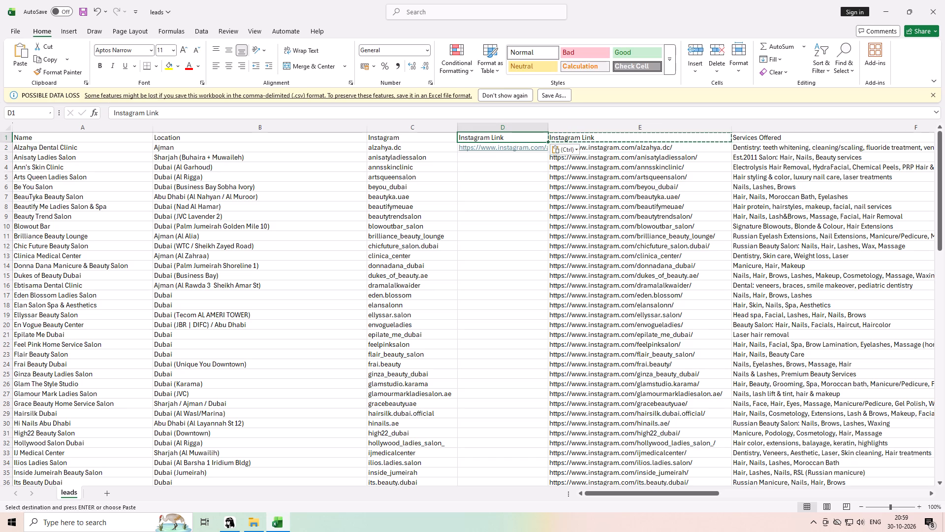
left_click(622, 168)
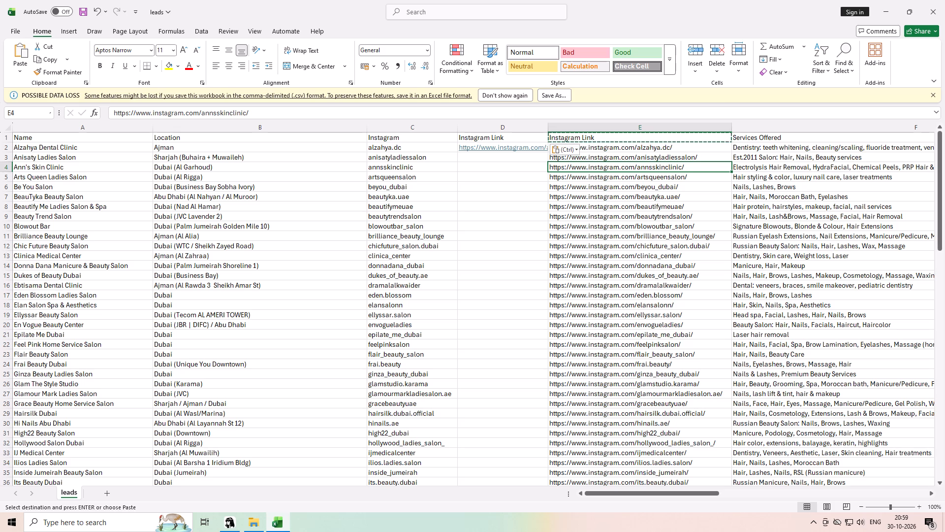
left_click(536, 140)
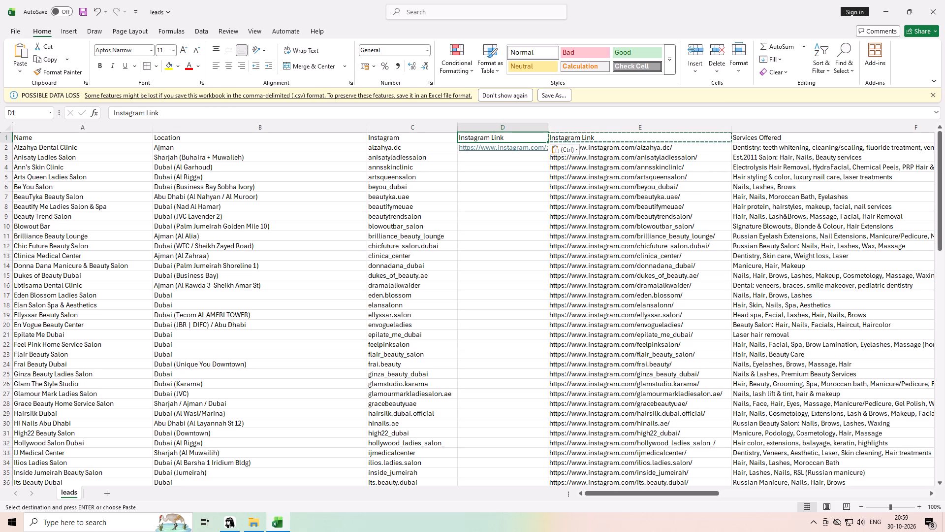
Fill the HYPERLINK formula from D2 down to the last lead in row 101.
left_click(531, 154)
key("Up")
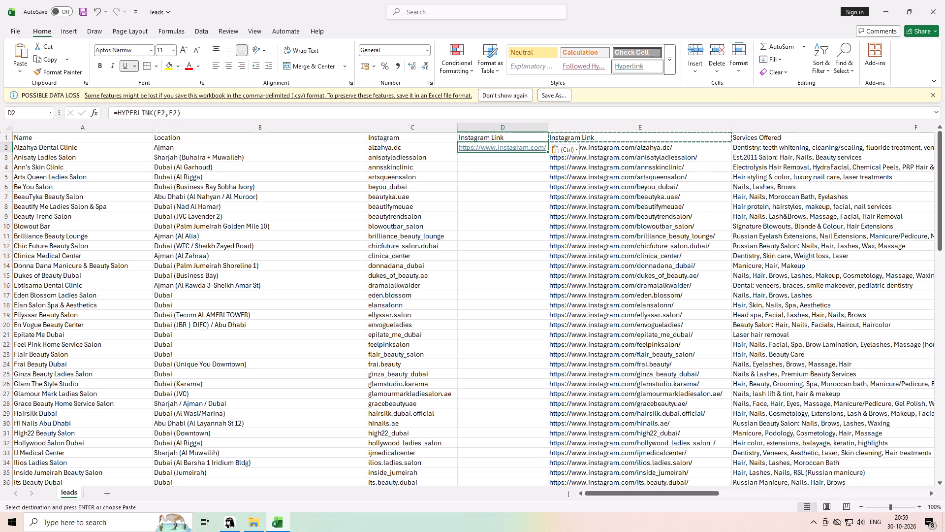
left_click_drag(547, 152, 533, 415)
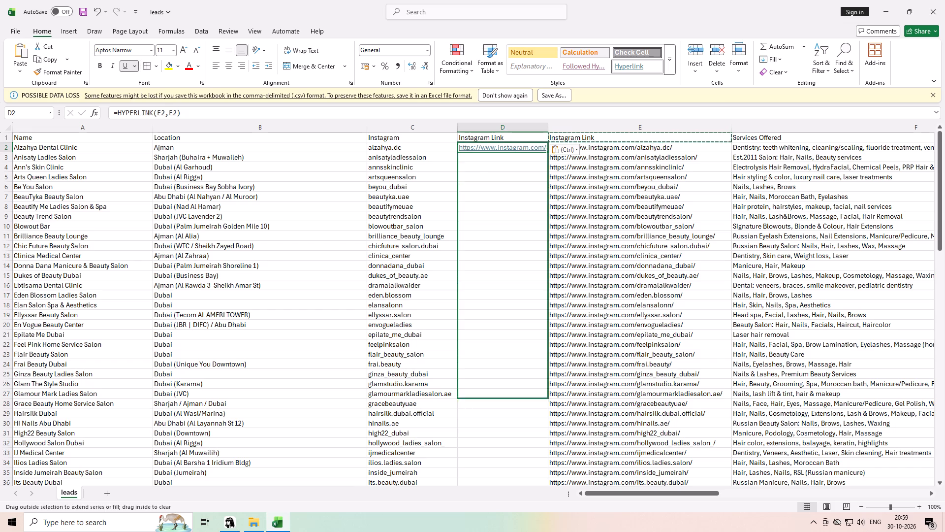
left_click_drag(533, 415, 533, 435)
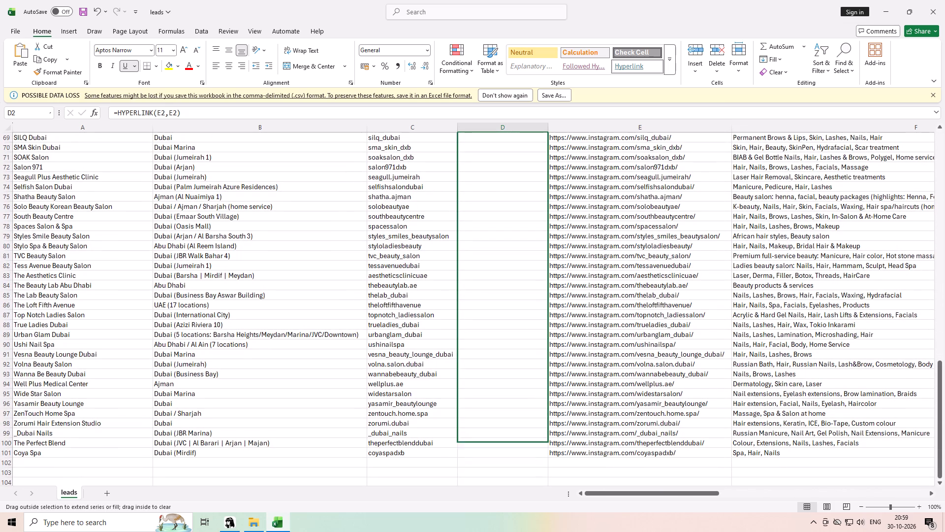
left_click_drag(533, 435, 543, 459)
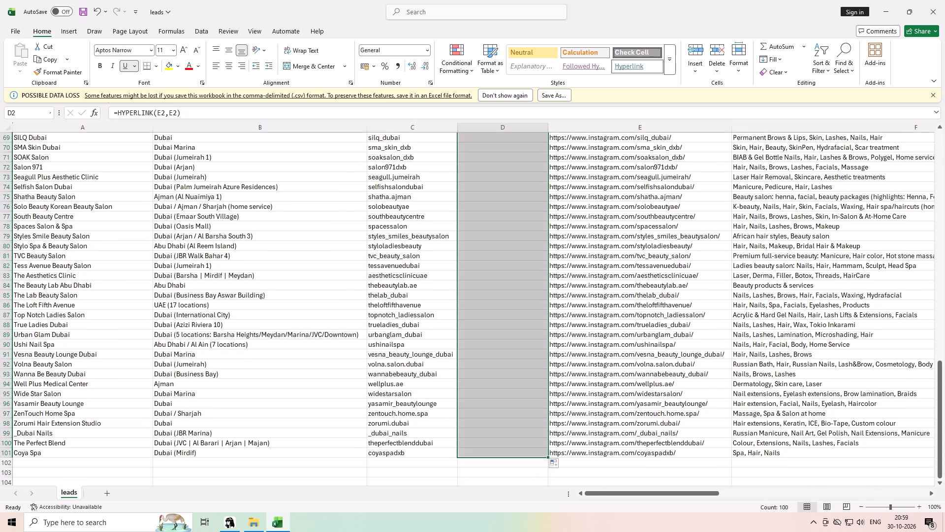
scroll(584, 284, "up", 13)
scroll(575, 282, "down", 1)
scroll(575, 282, "up", 3)
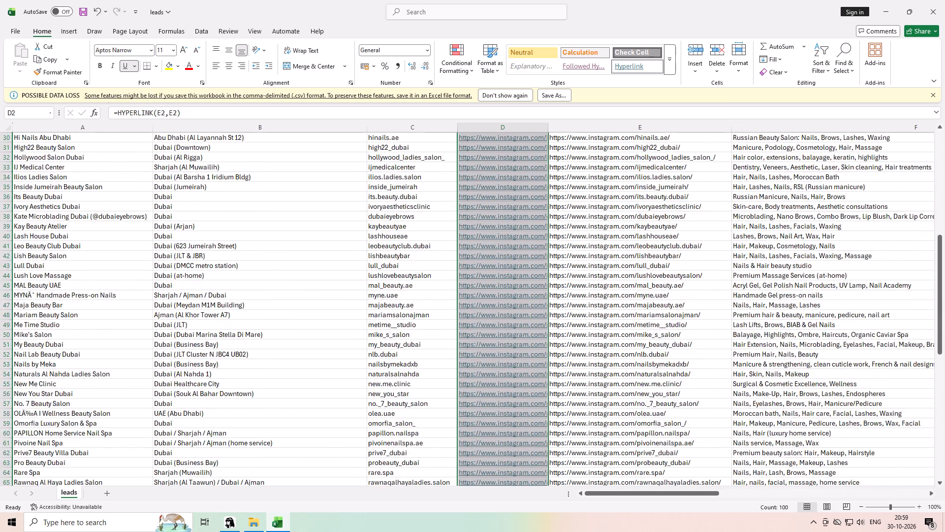
scroll(575, 282, "up", 14)
left_click(661, 252)
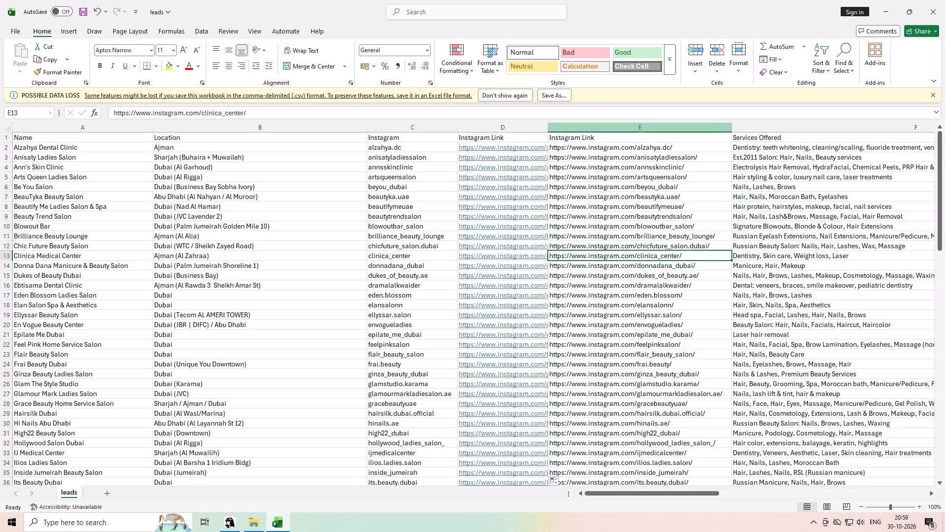
Insert another blank column D before the hyperlink formula column.
left_click(602, 129)
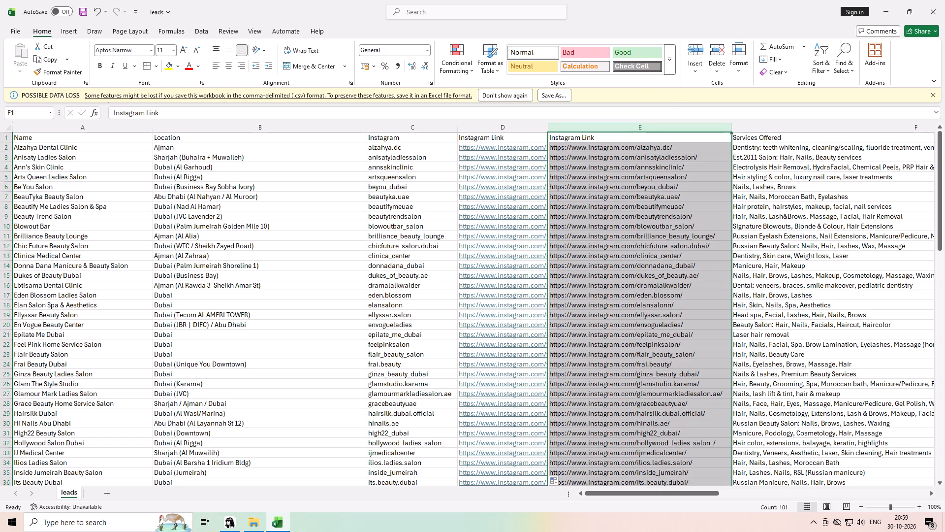
left_click(510, 130)
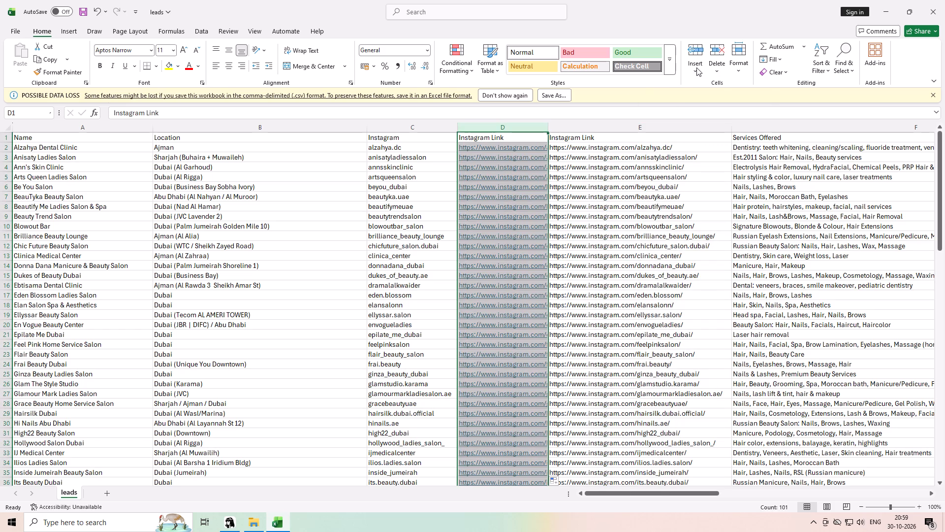
left_click(696, 67)
left_click(715, 116)
left_click(700, 174)
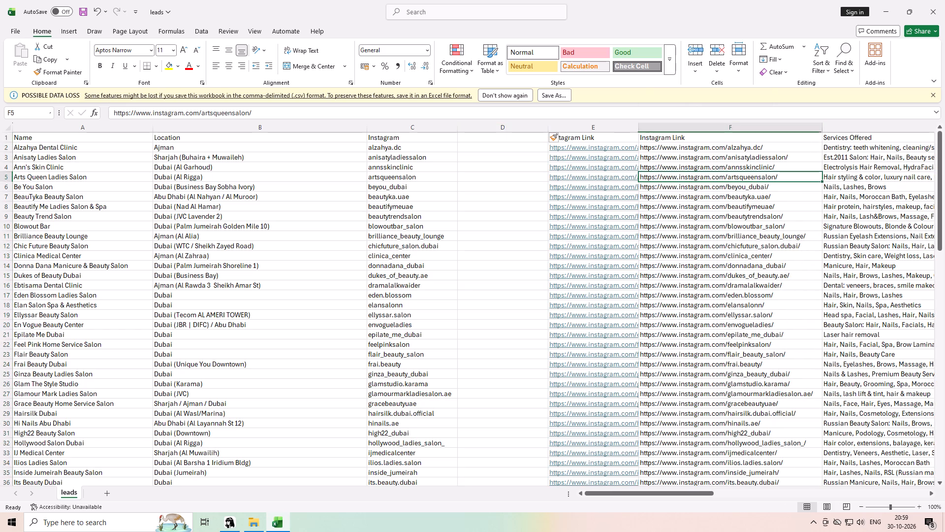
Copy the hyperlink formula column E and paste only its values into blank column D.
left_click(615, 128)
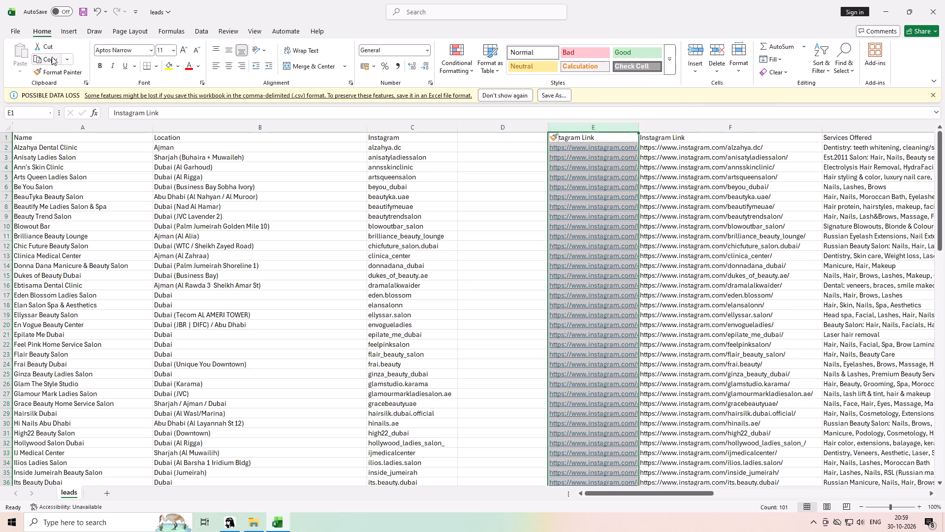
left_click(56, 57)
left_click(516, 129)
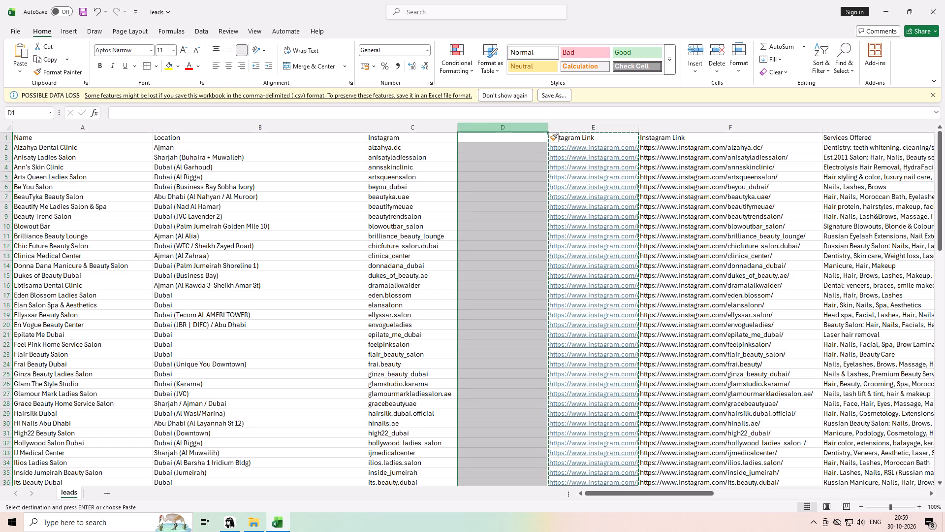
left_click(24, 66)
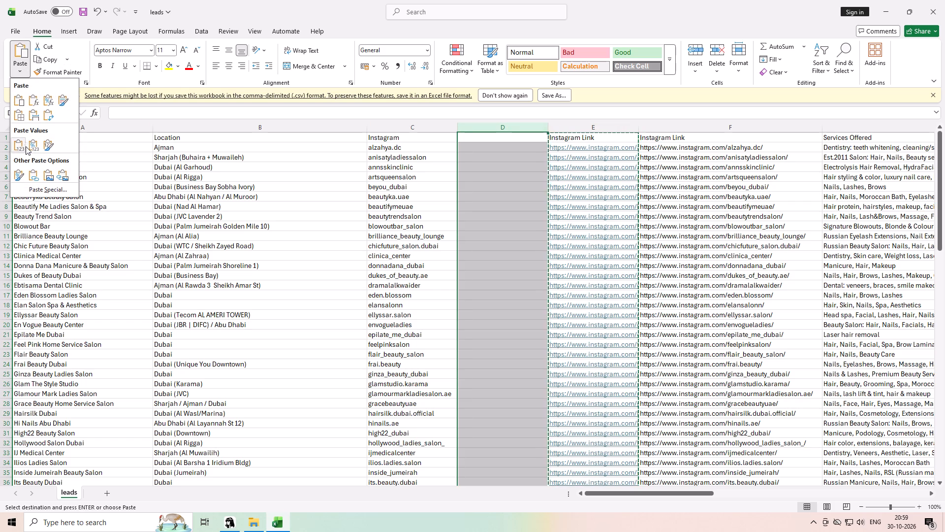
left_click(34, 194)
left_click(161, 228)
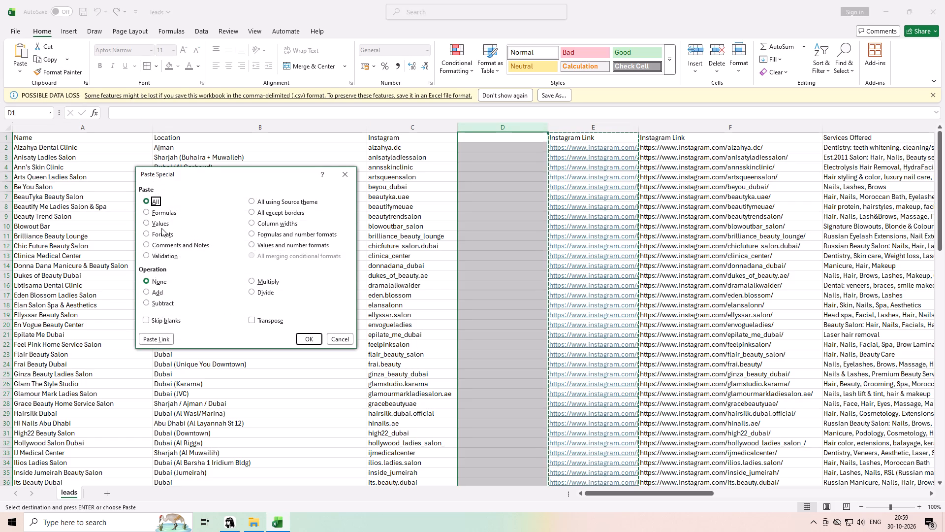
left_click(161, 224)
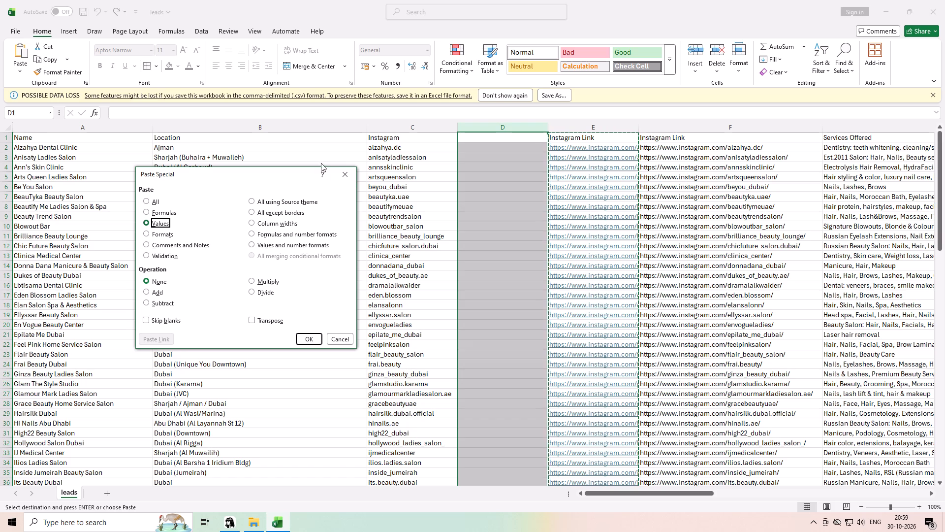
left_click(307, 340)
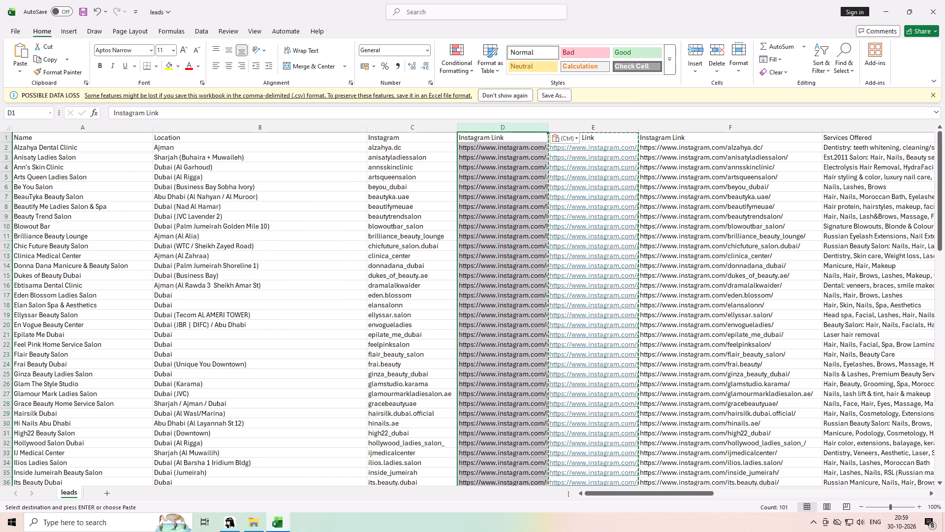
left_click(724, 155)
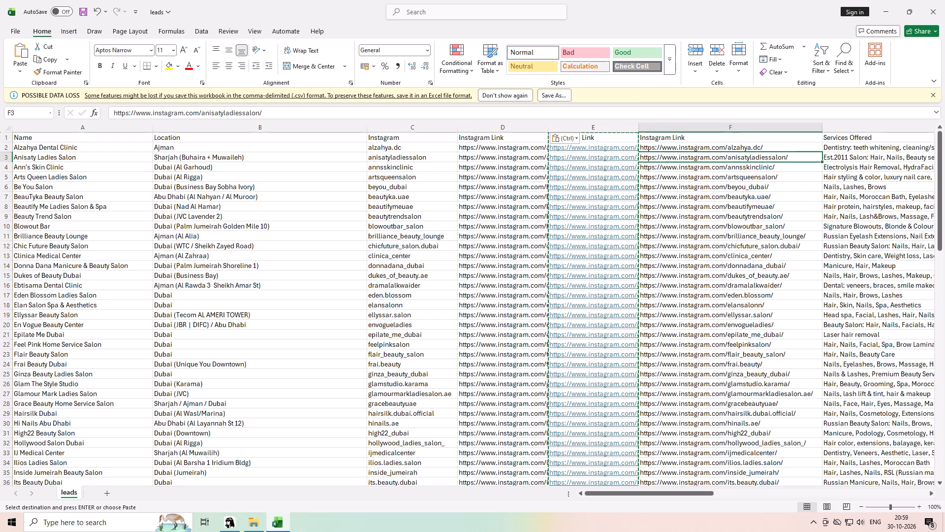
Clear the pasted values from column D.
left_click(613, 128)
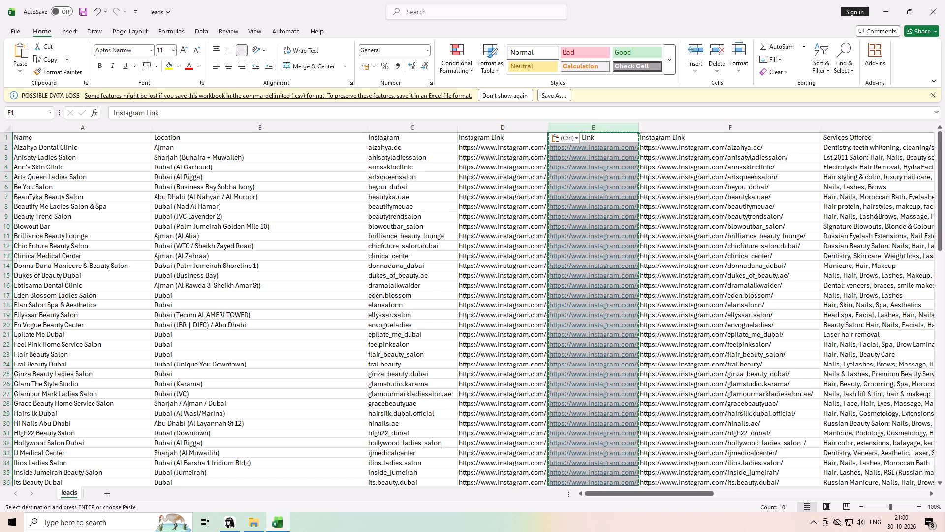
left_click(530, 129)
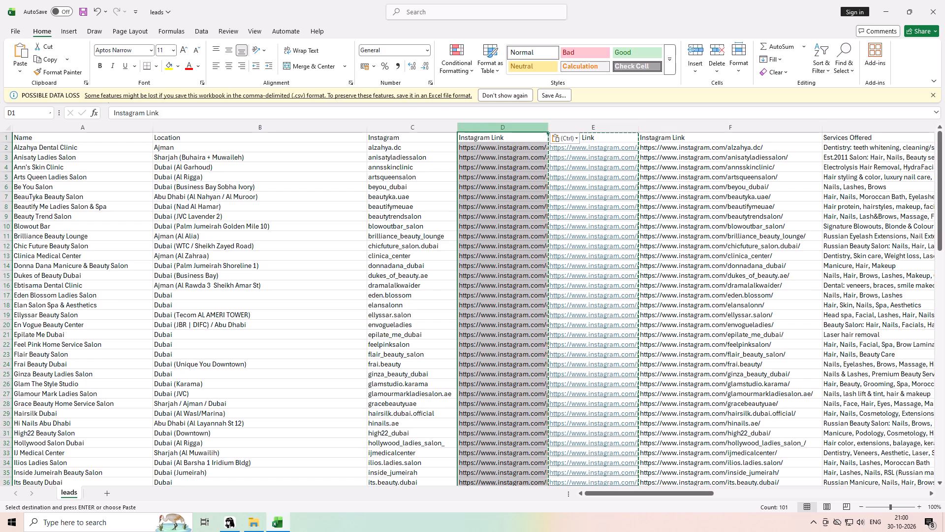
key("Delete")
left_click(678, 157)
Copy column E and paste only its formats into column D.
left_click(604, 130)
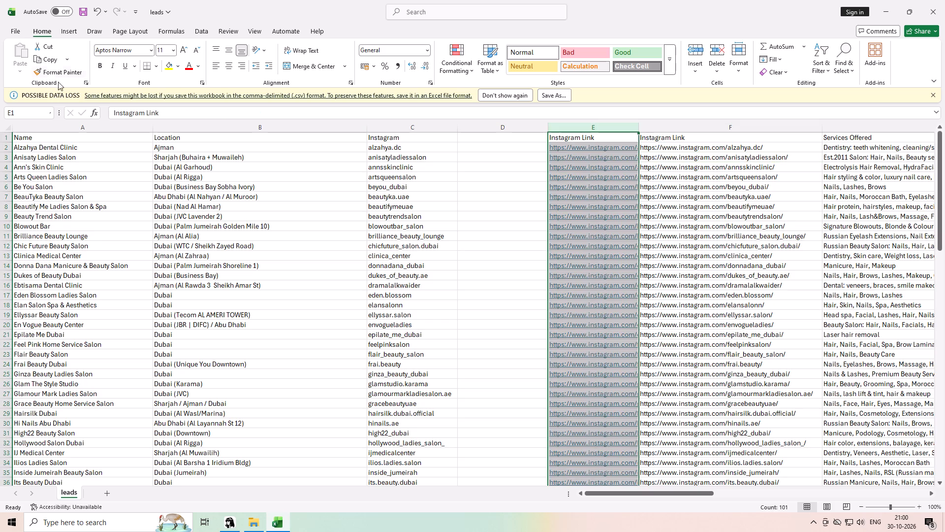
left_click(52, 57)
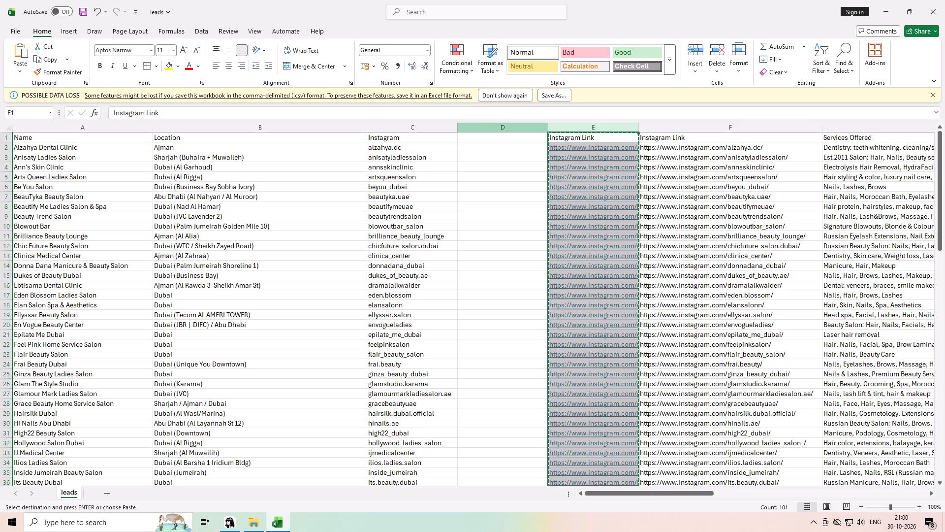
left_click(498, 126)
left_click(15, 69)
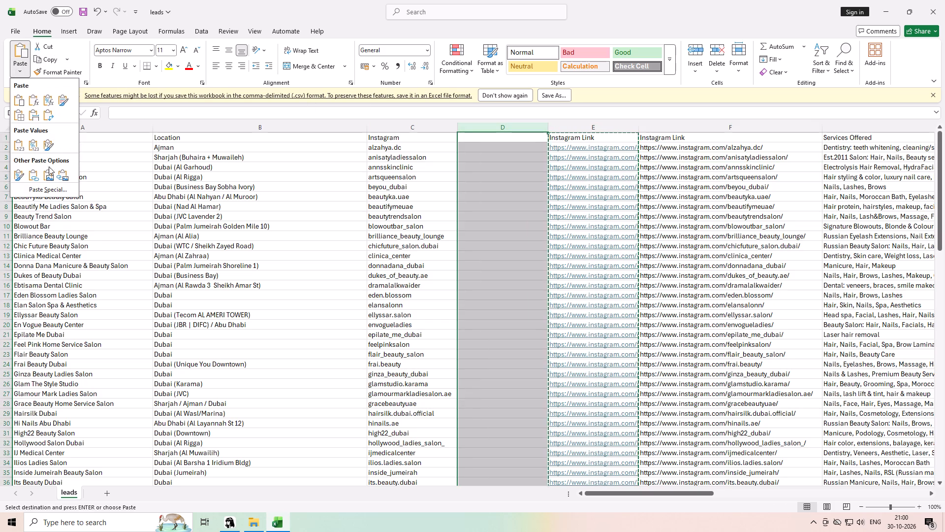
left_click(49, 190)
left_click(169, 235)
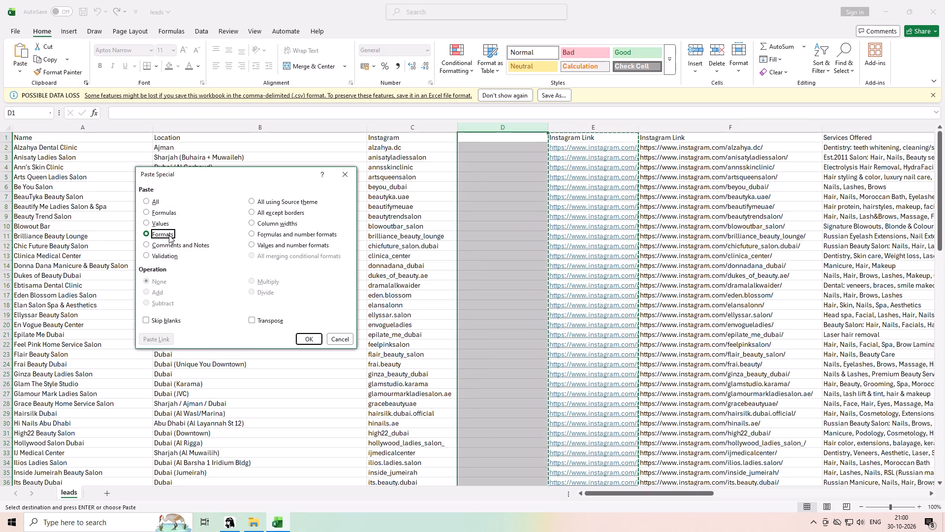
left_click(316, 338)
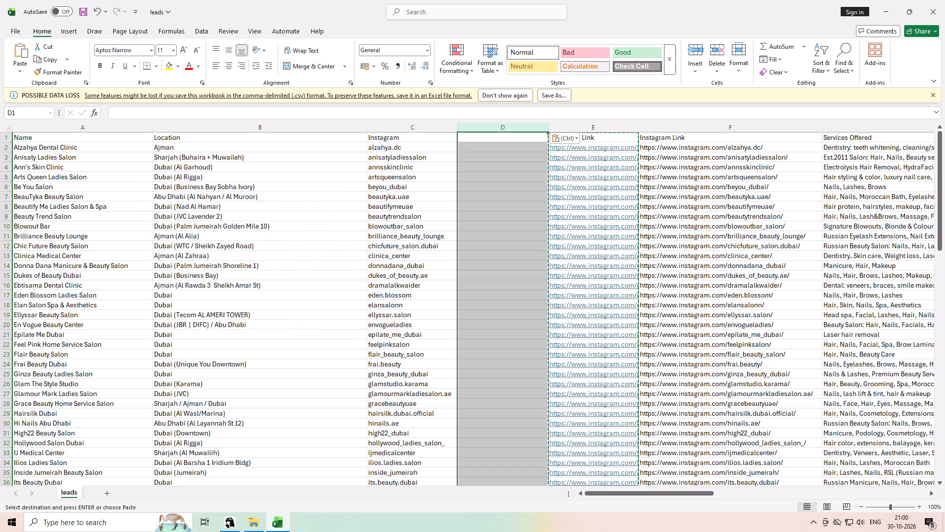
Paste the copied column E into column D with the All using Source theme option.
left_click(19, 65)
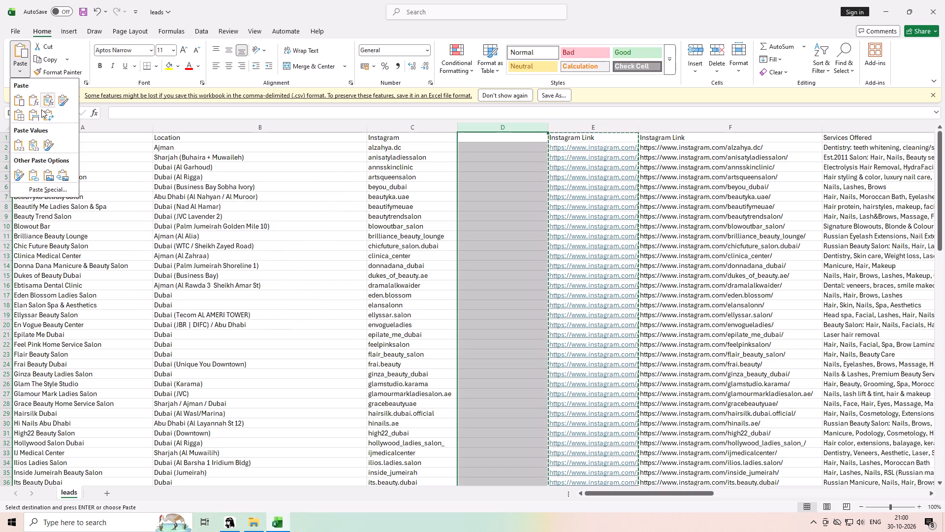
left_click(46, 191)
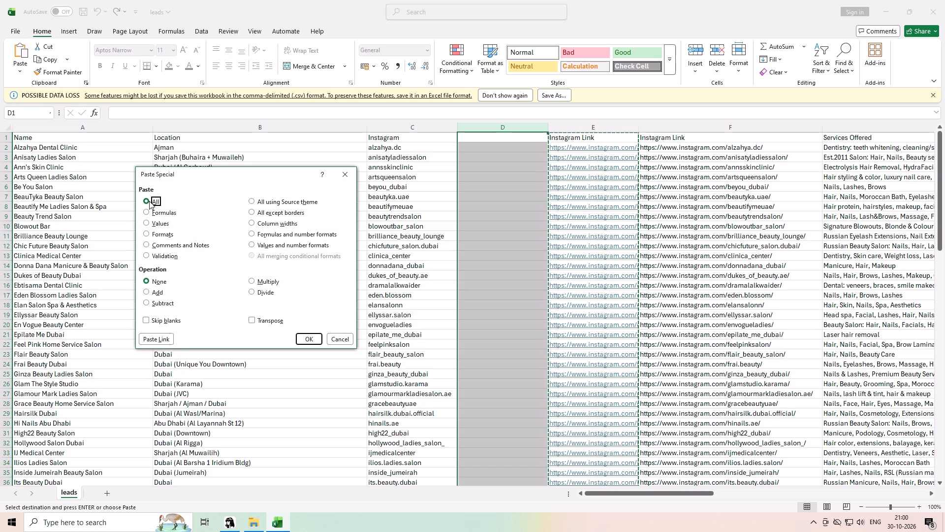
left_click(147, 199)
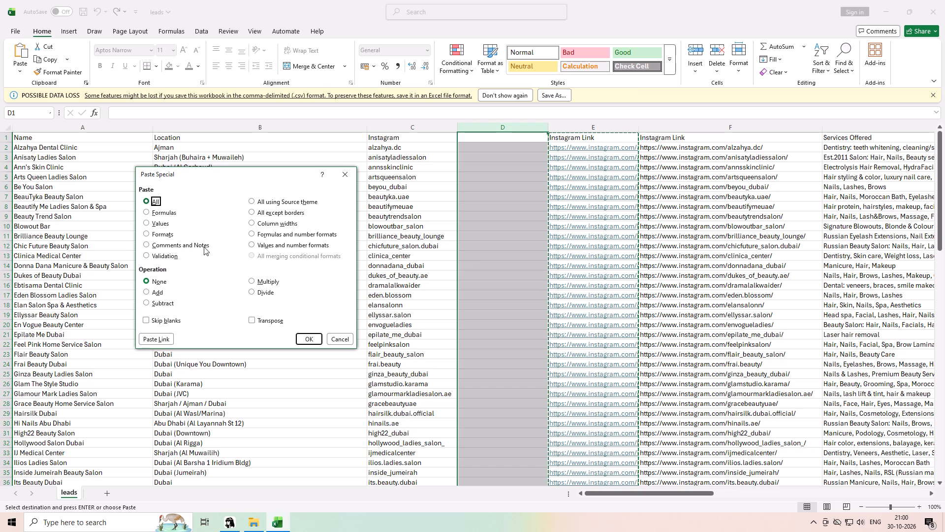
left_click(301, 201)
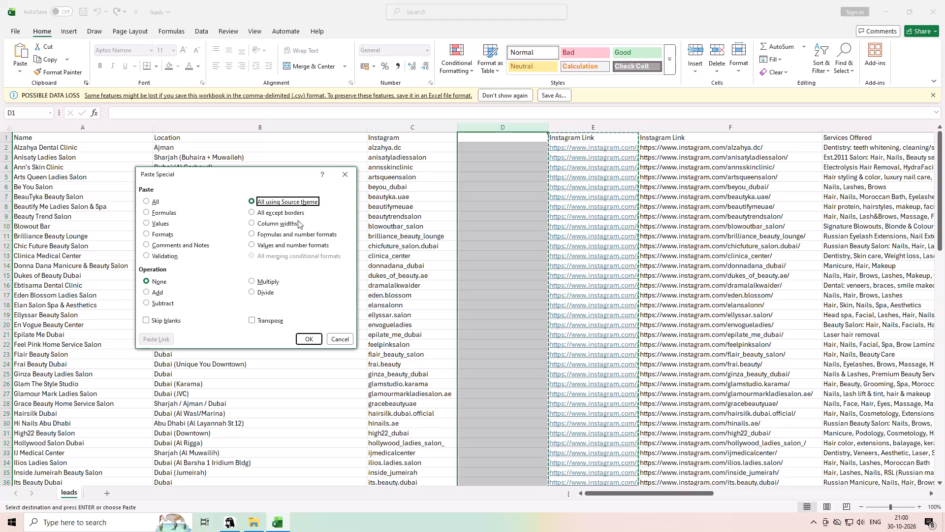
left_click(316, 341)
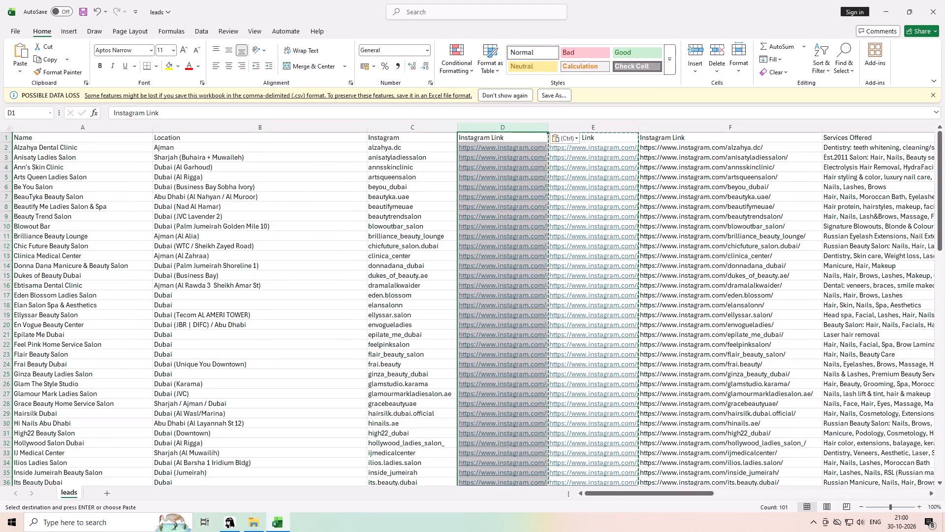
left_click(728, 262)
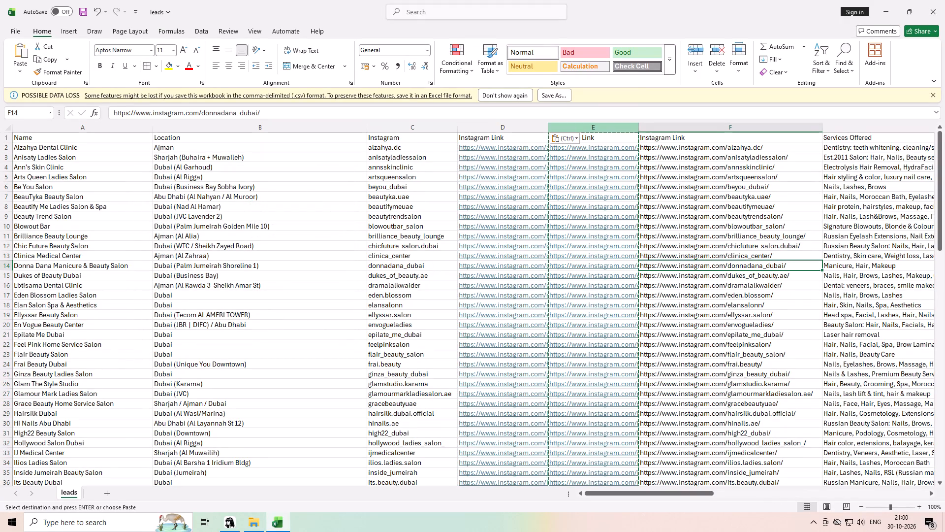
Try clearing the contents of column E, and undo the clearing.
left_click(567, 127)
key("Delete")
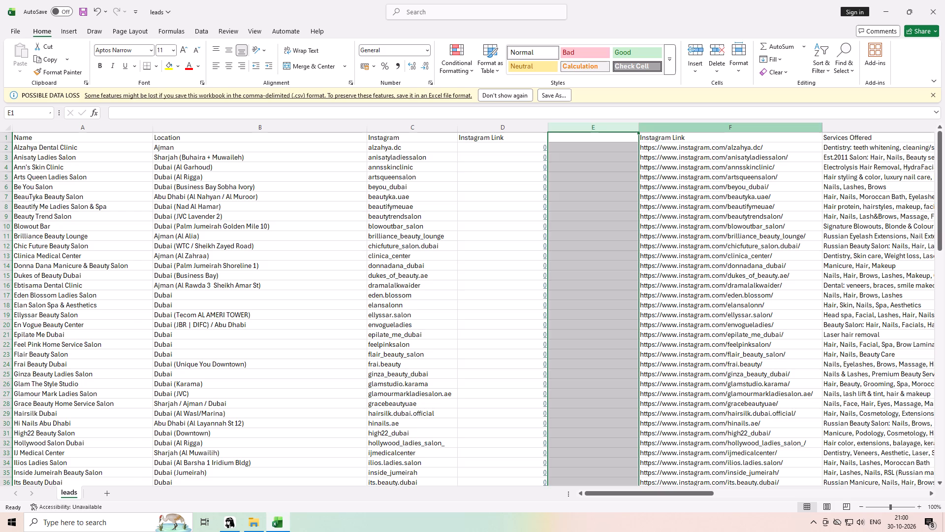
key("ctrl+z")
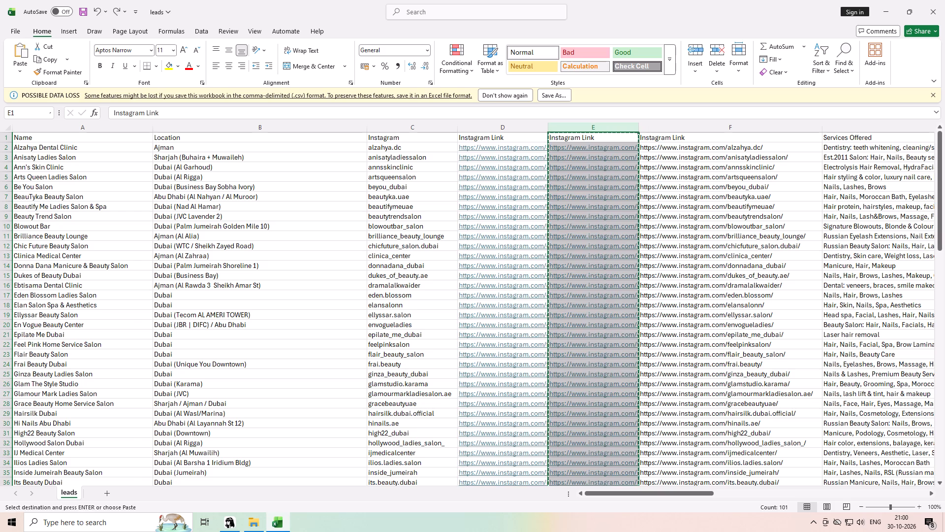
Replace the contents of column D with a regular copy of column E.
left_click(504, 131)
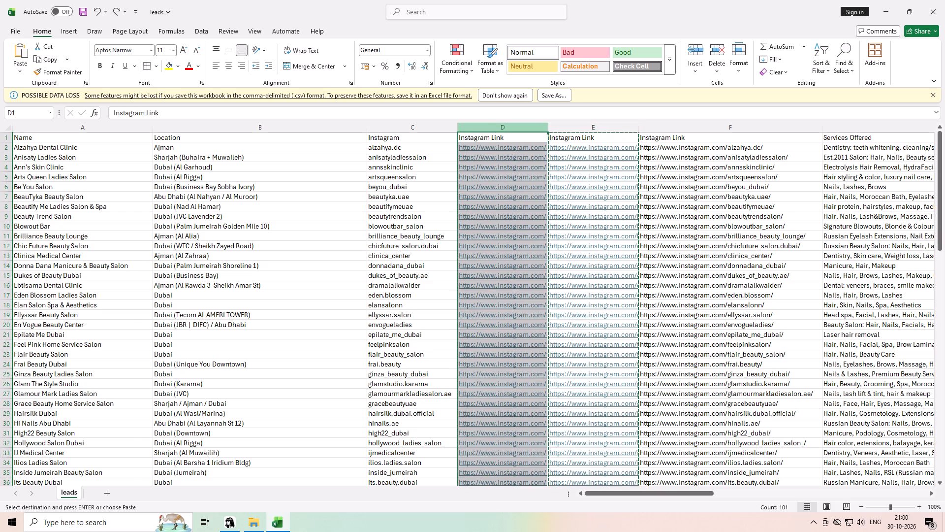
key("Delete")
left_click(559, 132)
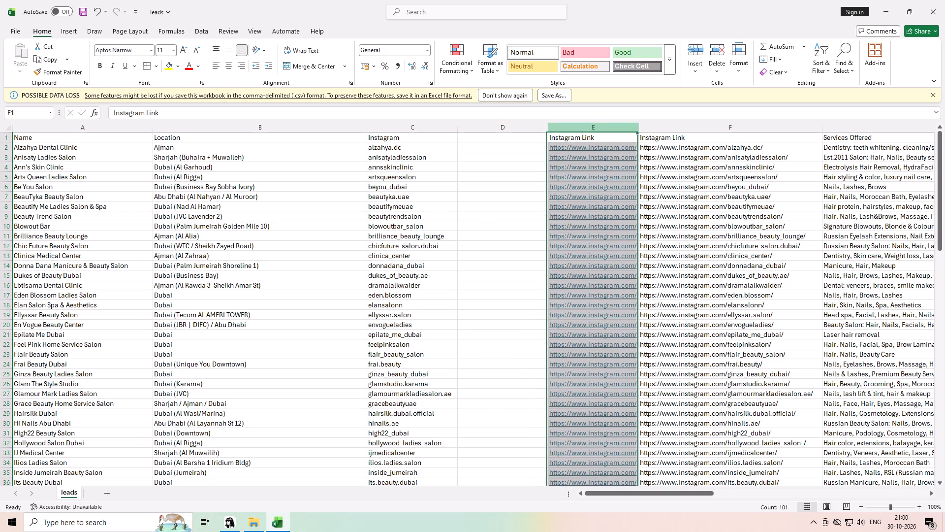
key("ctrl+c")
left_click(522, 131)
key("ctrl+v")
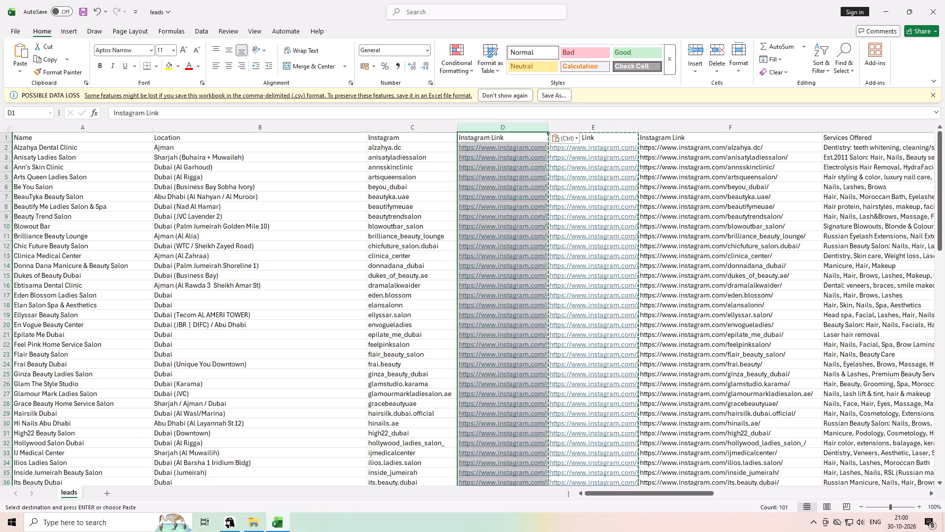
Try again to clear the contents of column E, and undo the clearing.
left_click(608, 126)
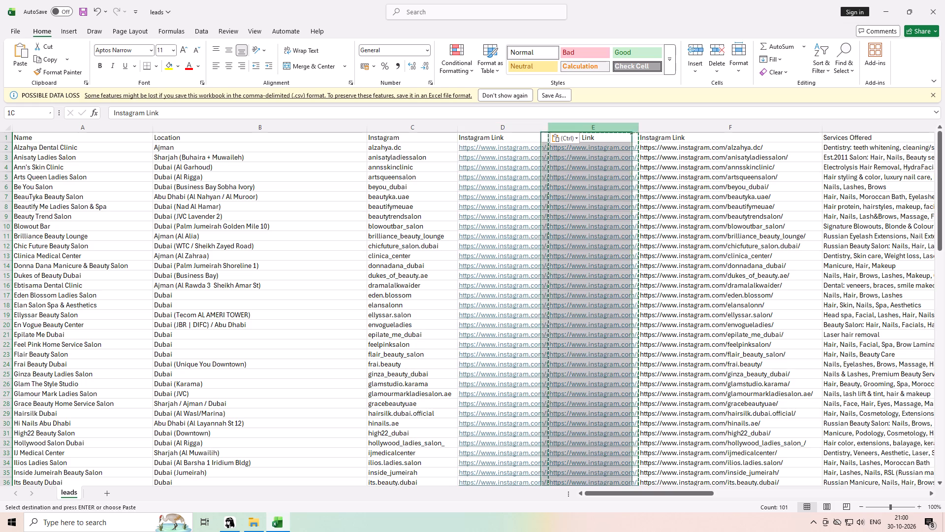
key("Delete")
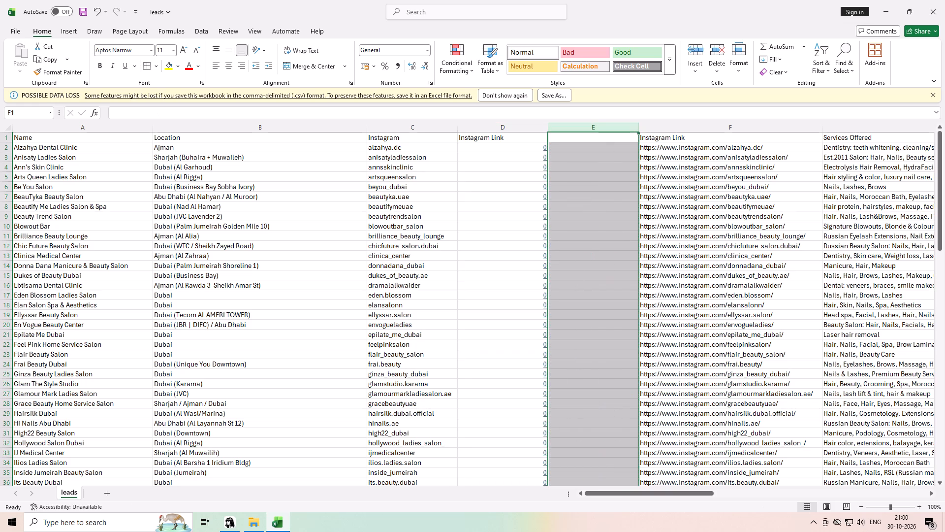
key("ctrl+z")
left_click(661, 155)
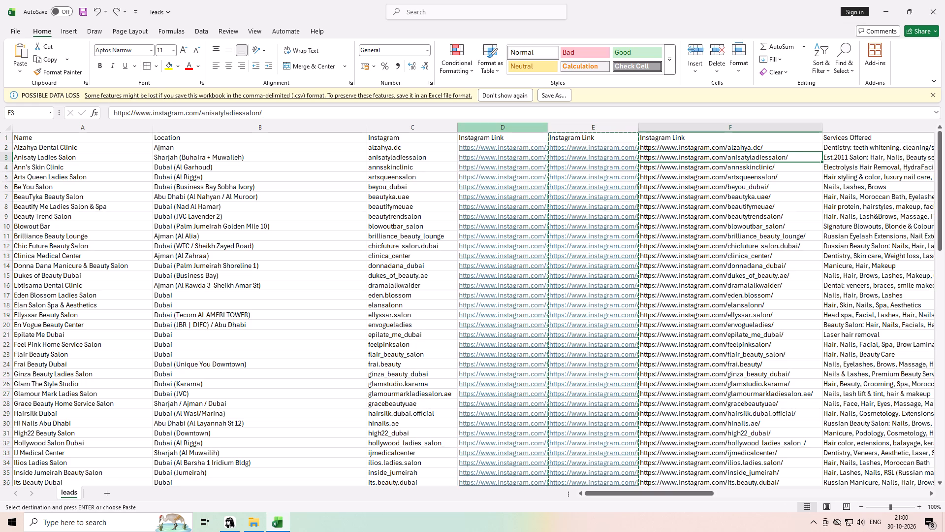
Clear column D and paste column E into it as links to the source cells using Paste Link.
left_click(538, 130)
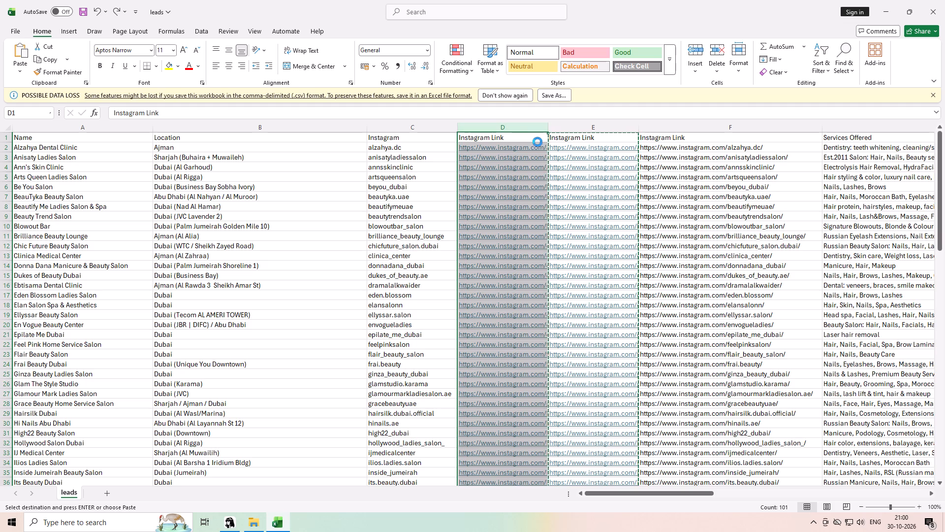
key("Delete")
left_click(591, 124)
key("ctrl+c")
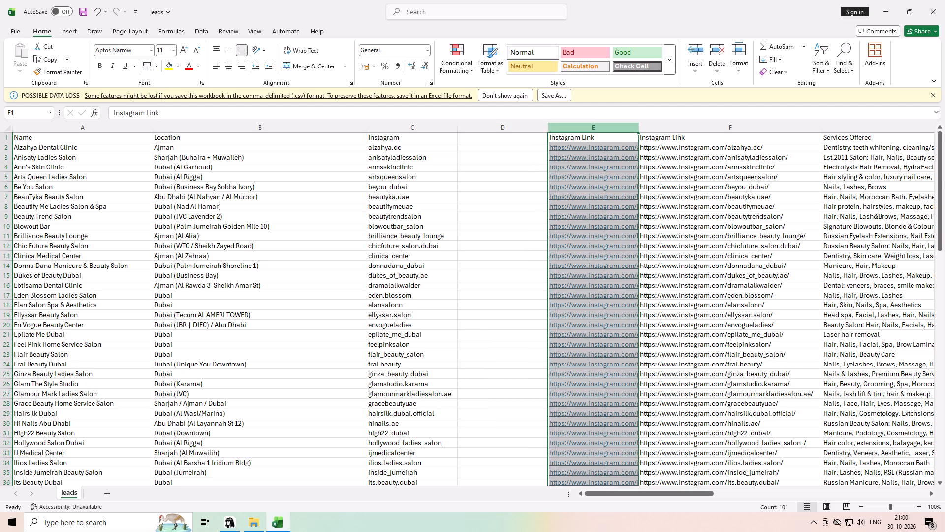
left_click(531, 124)
left_click(9, 65)
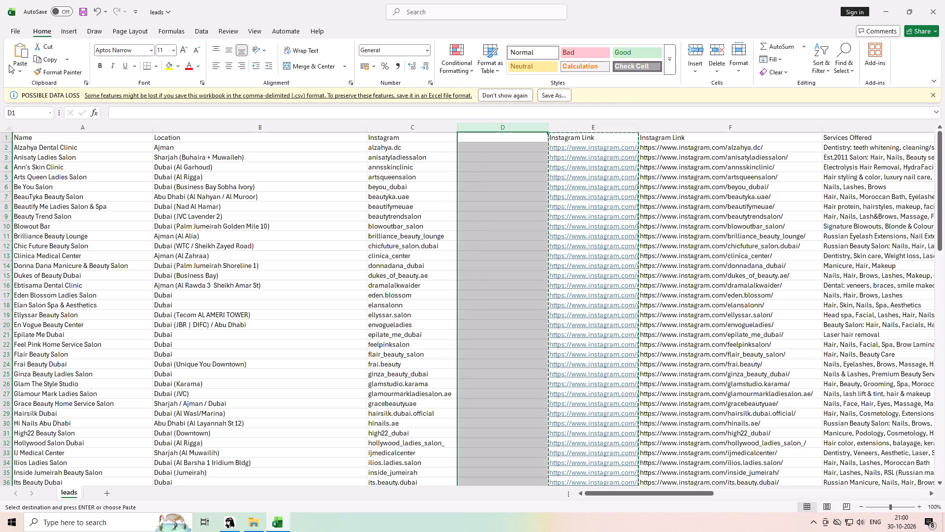
left_click(22, 70)
left_click(36, 190)
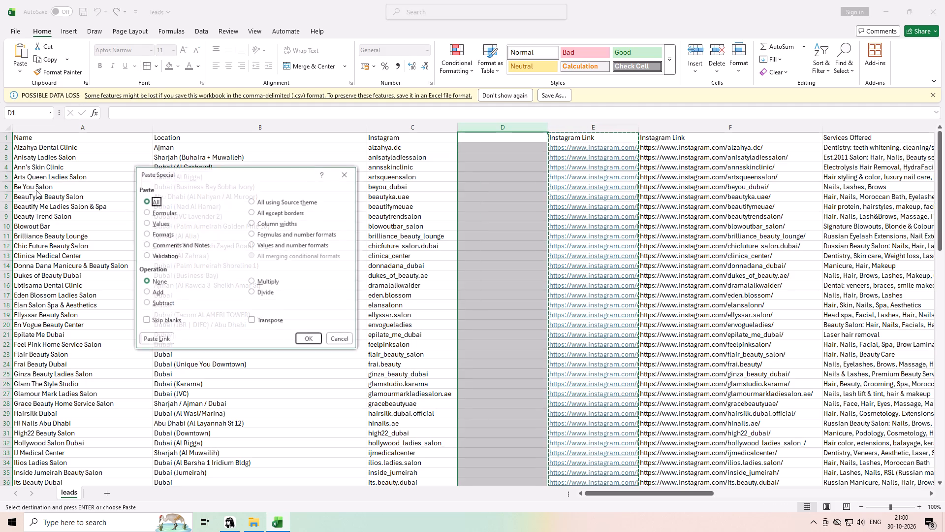
left_click(161, 226)
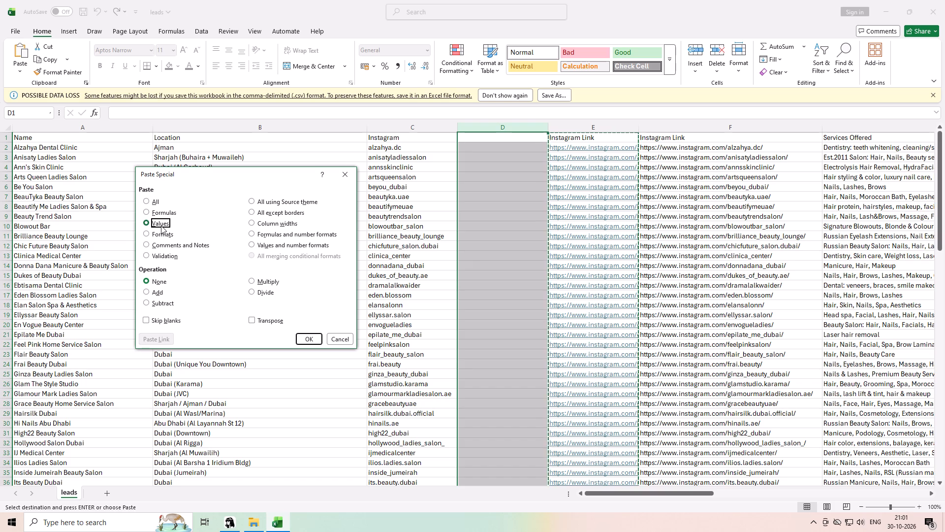
left_click(160, 205)
left_click(157, 340)
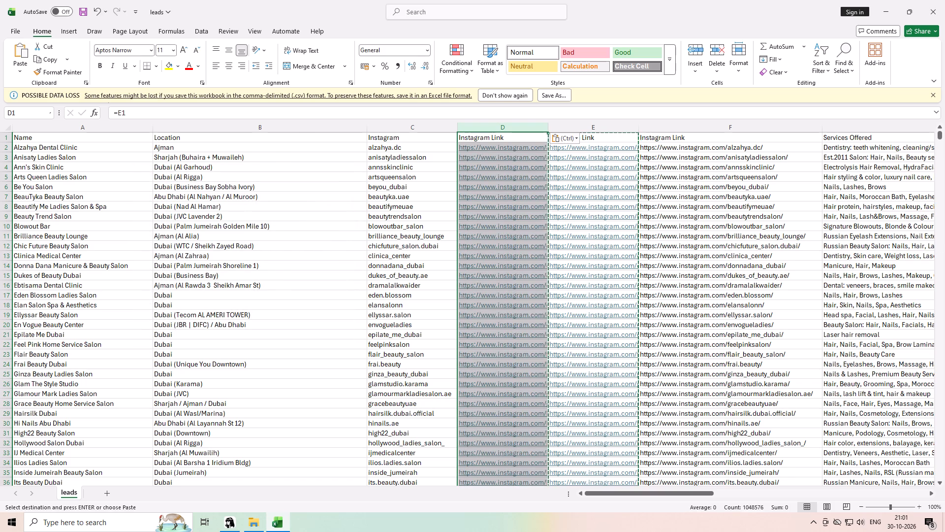
left_click(660, 164)
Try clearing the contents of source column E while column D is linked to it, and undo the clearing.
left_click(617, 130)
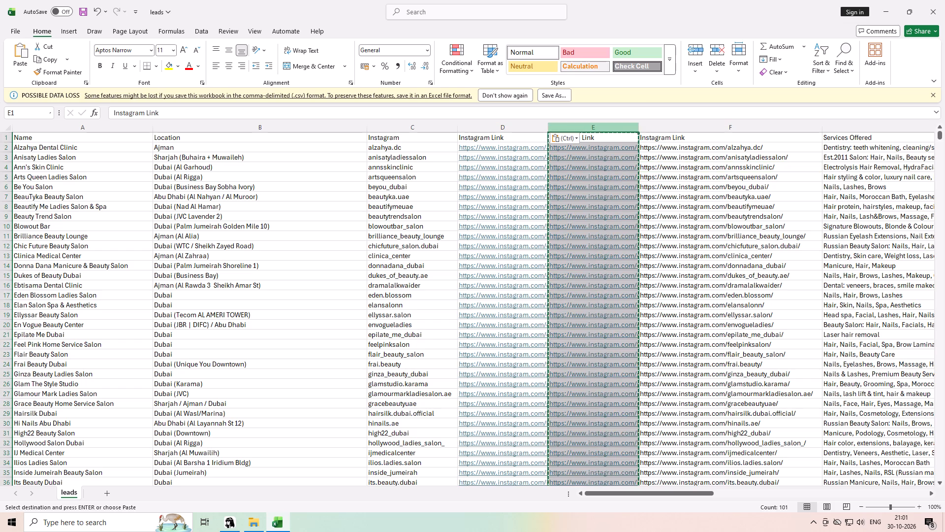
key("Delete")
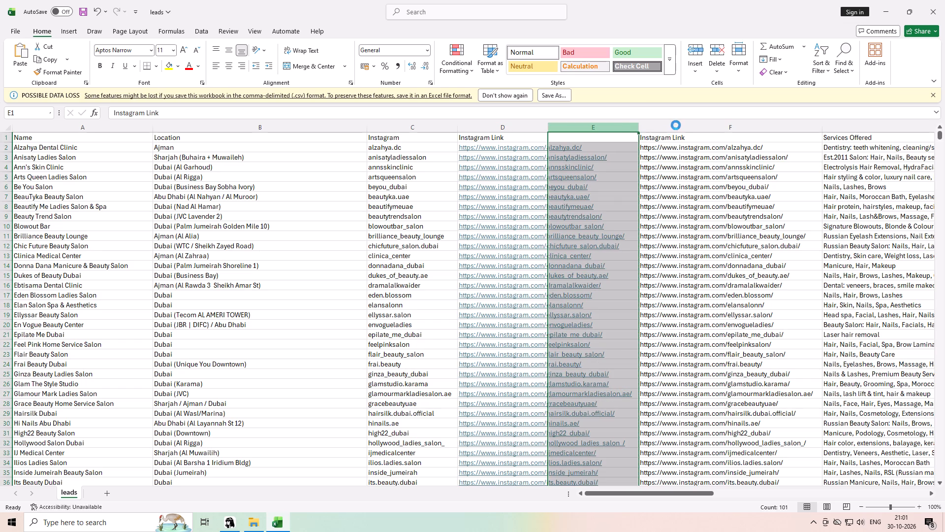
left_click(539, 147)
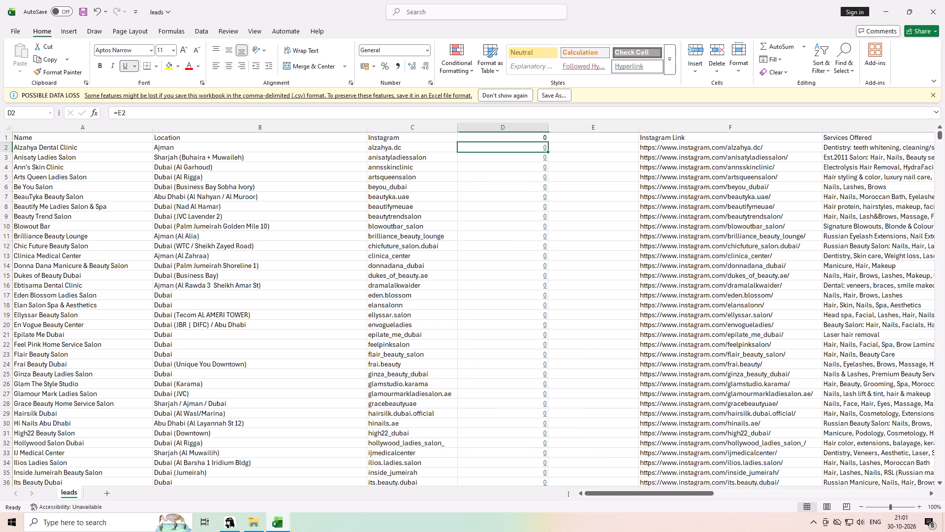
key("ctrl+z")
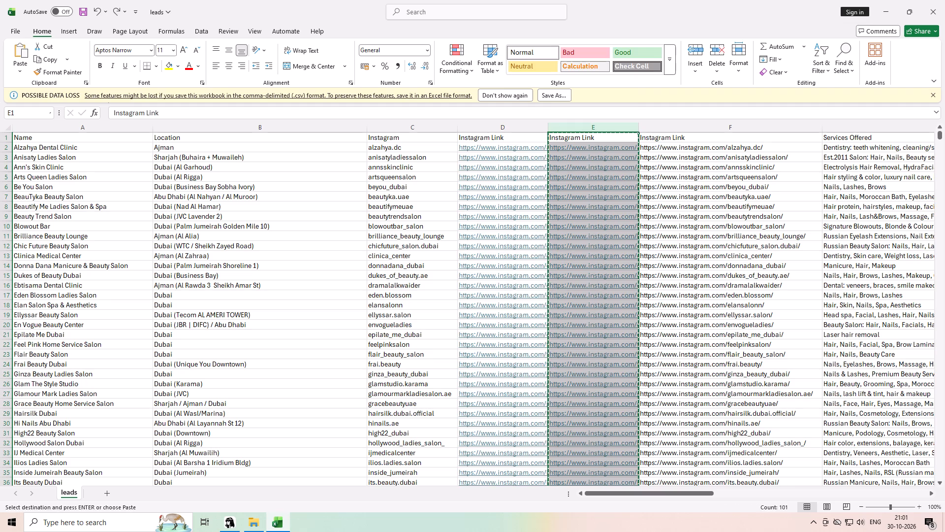
Delete the entire linked Instagram Link column D from the leads sheet.
left_click(533, 128)
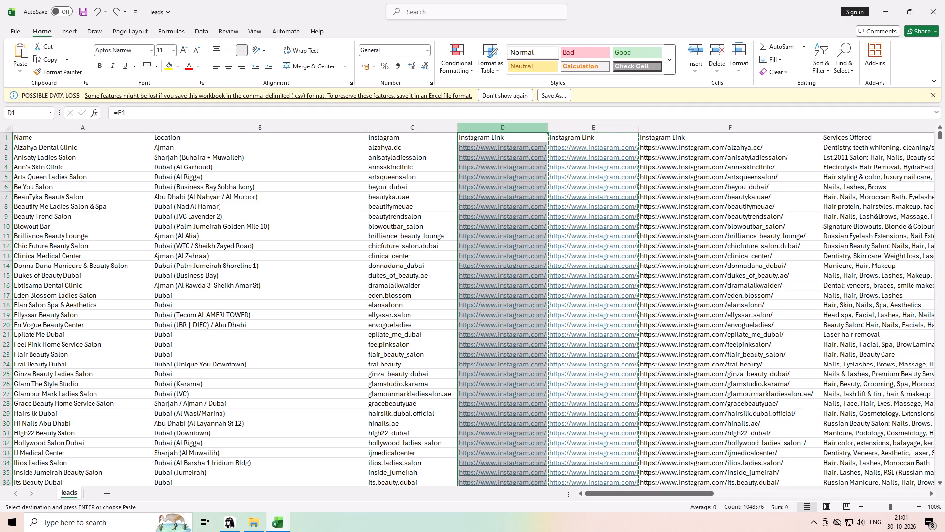
left_click(720, 66)
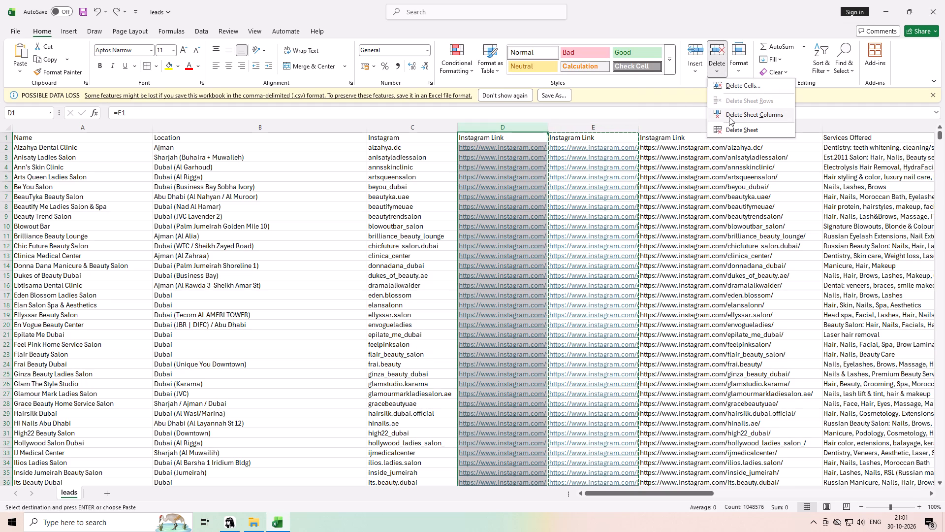
left_click(737, 116)
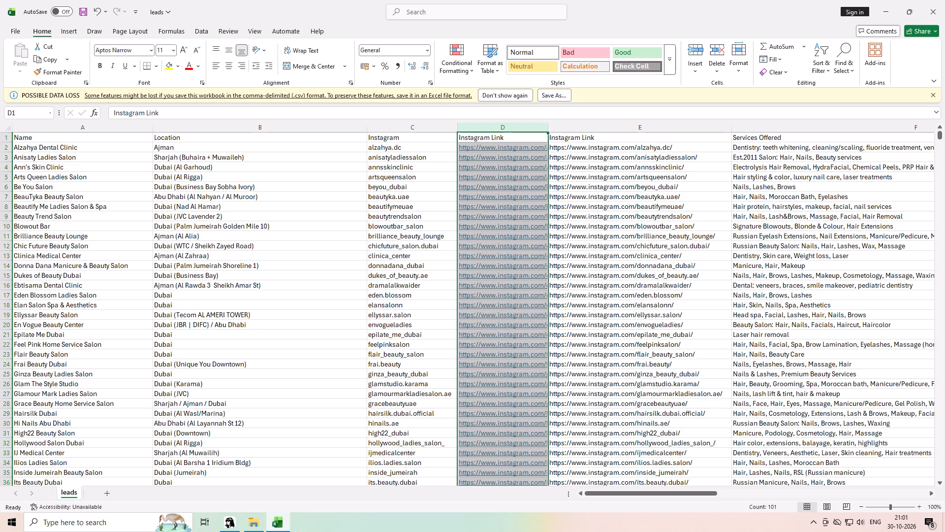
Copy the hyperlinked Instagram Link column D and paste it over itself as values only.
left_click(608, 137)
left_click(609, 127)
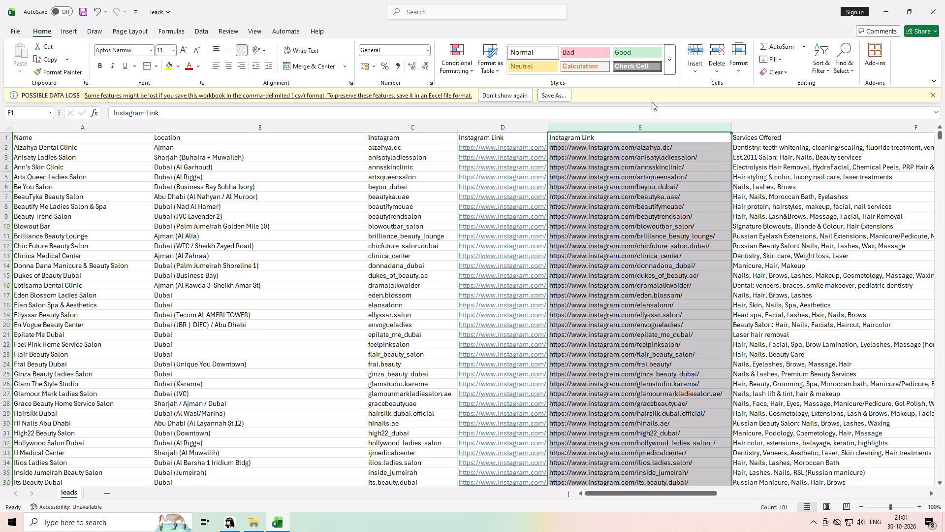
left_click(513, 124)
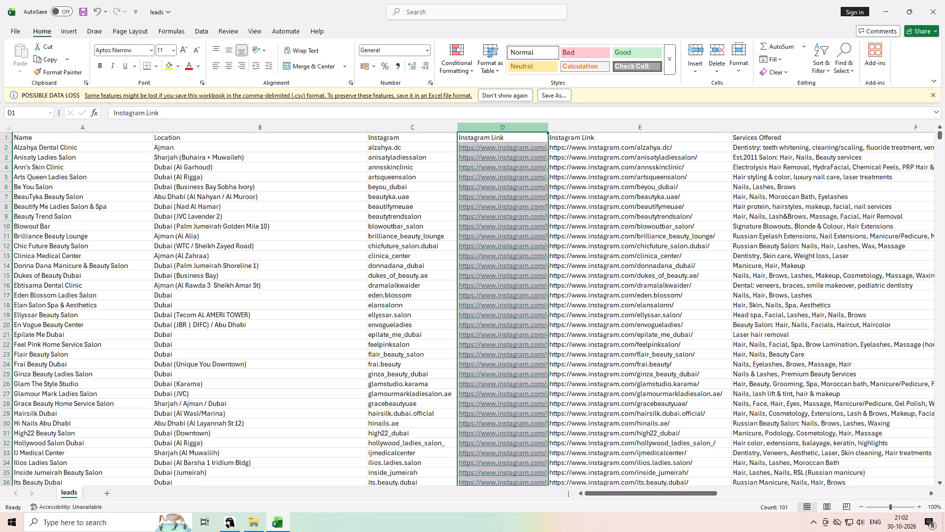
left_click(534, 127)
key("ctrl+c")
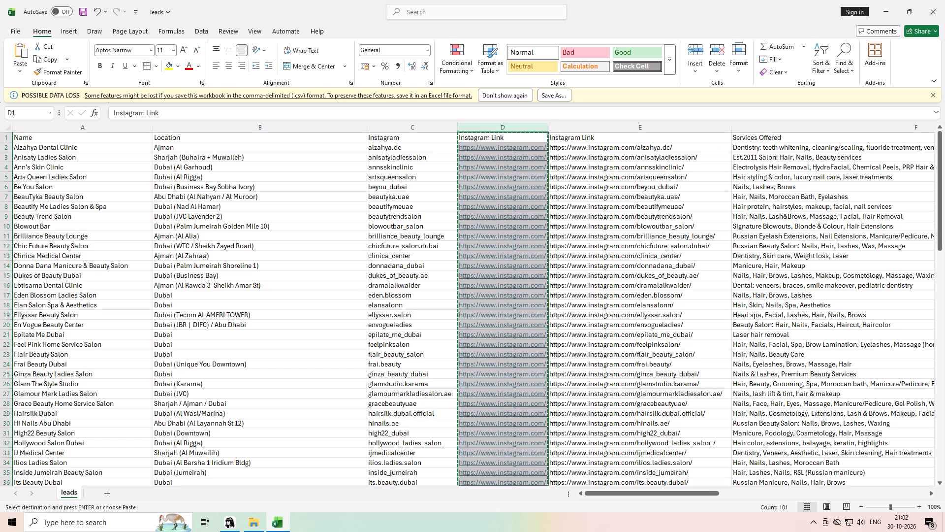
right_click(527, 128)
double_click(516, 128)
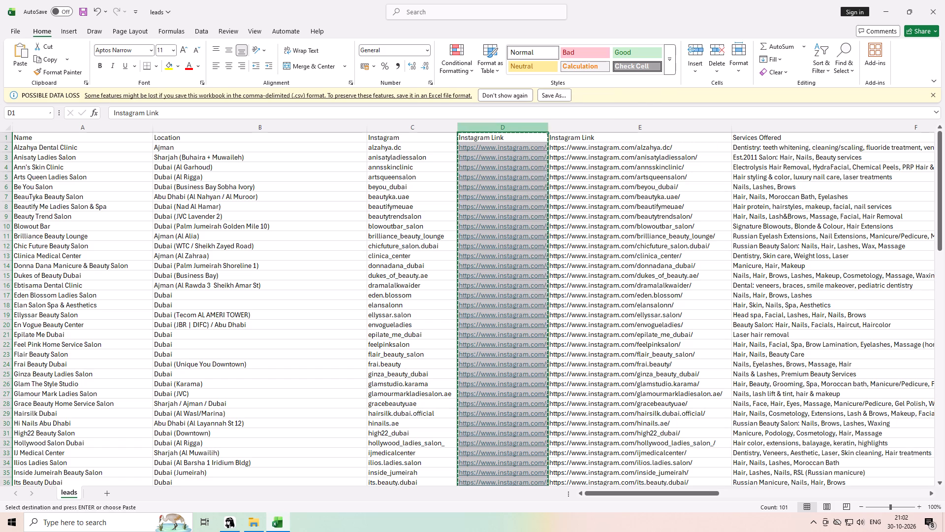
right_click(516, 128)
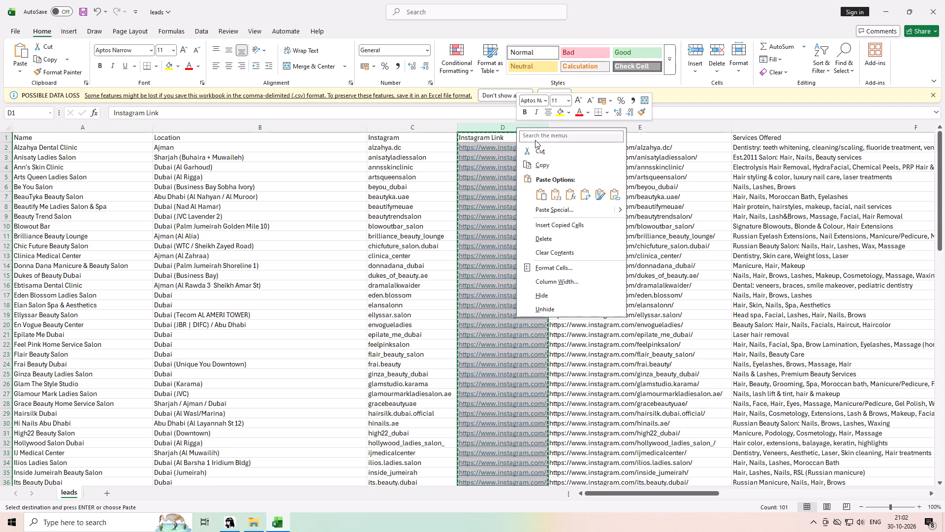
left_click(623, 209)
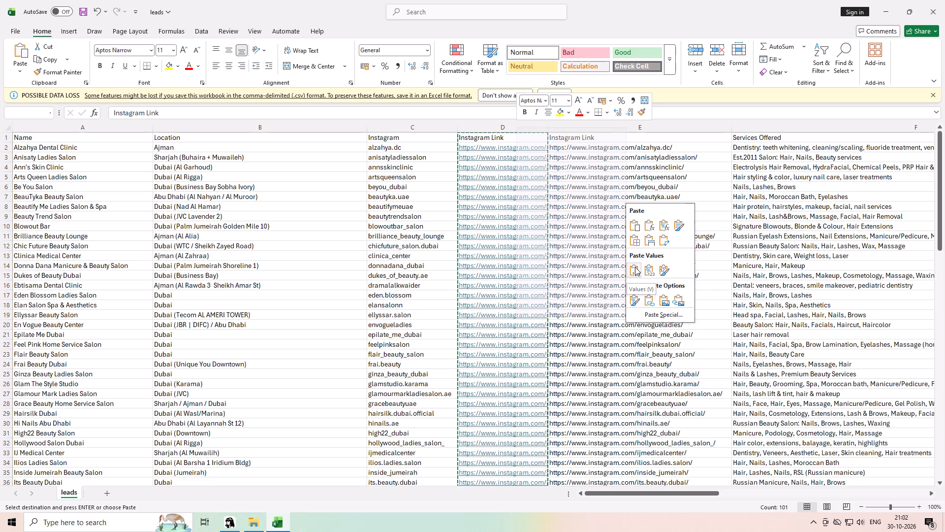
left_click(635, 267)
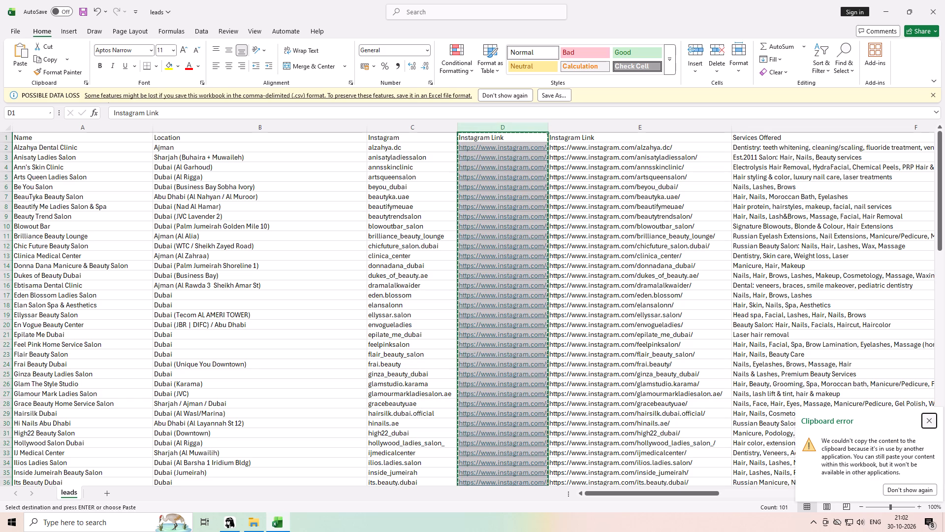
Clear the plain-text Instagram Link column E and delete that column from the sheet.
left_click(647, 207)
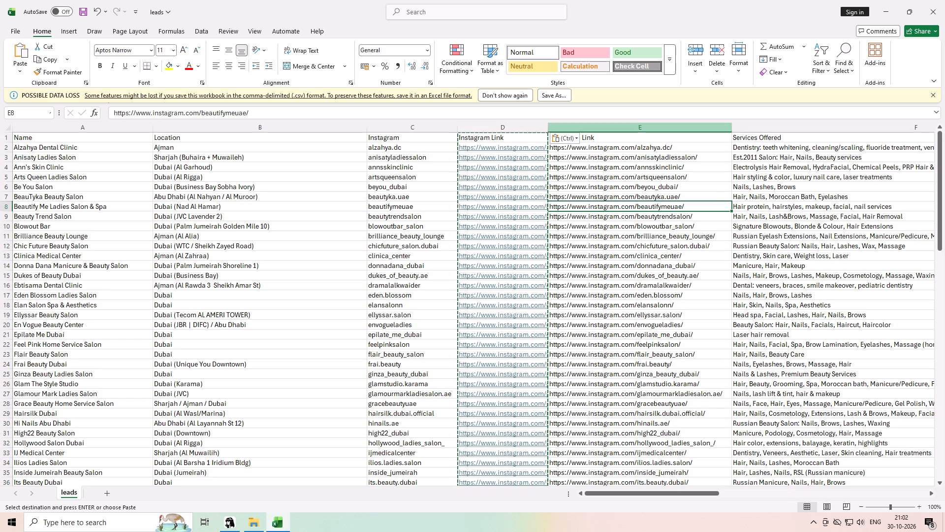
left_click(629, 130)
key("Delete")
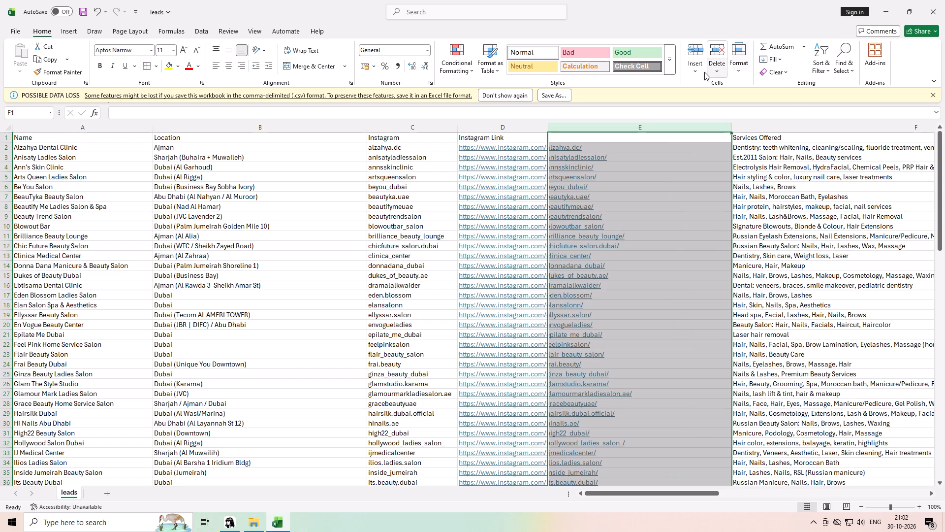
left_click(723, 71)
left_click(729, 118)
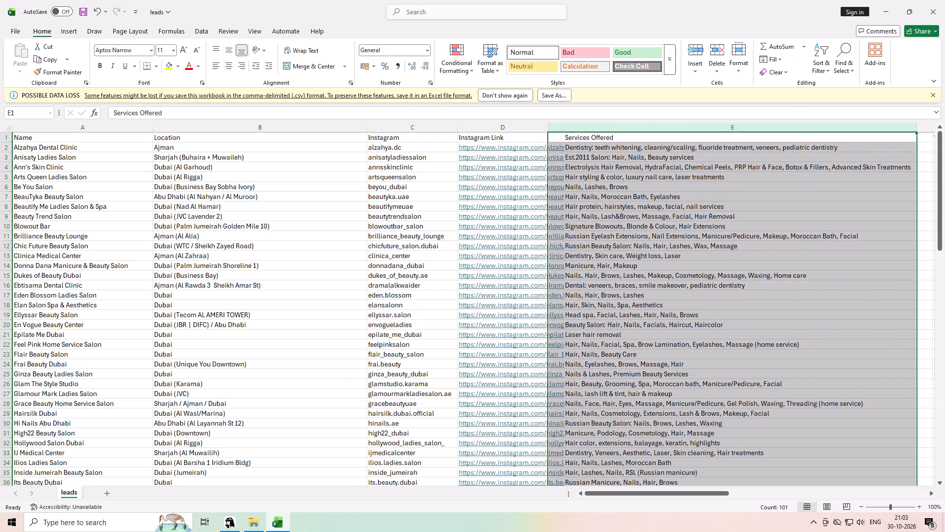
left_click(733, 197)
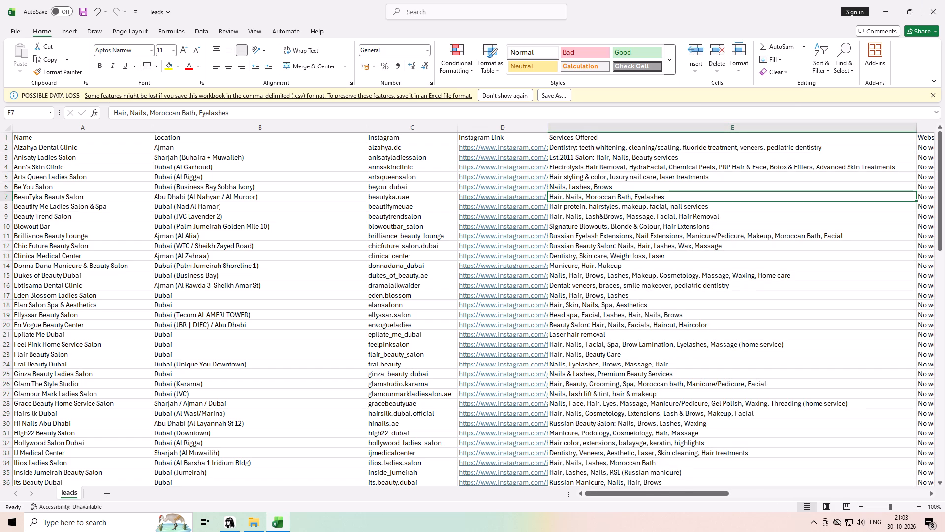
Switch to the open File Explorer window and close it.
left_click(253, 523)
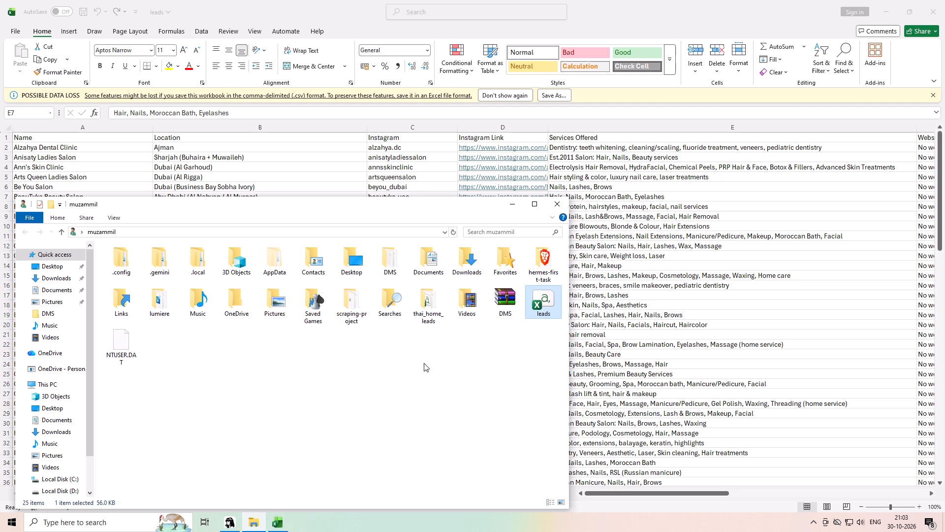
left_click(549, 204)
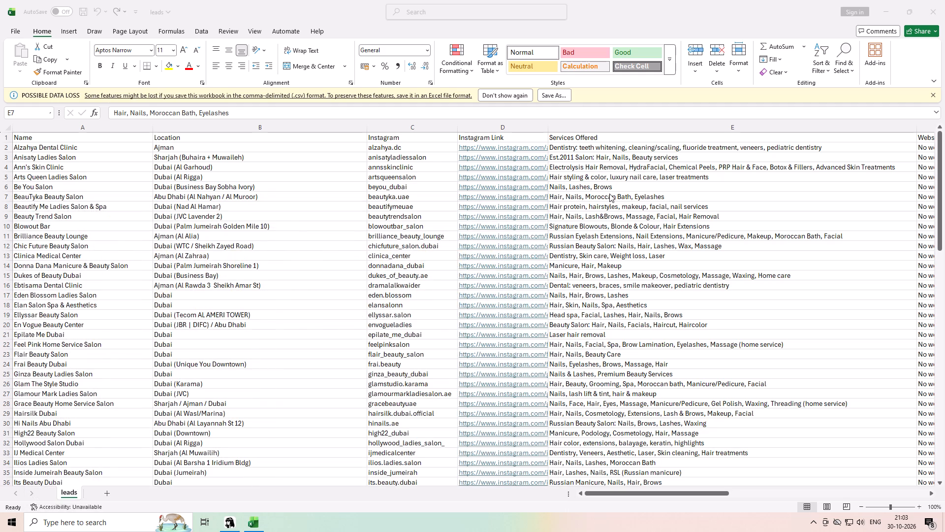
Save the leads spreadsheet and return to its sheet.
key("ctrl+s")
left_click(296, 196)
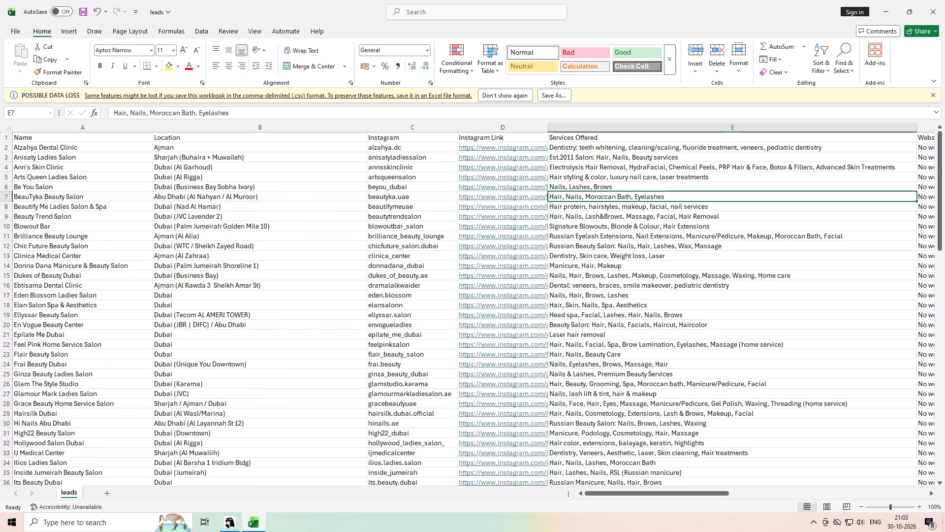
Save the leads workbook with the hyperlinked Instagram Link column and close it.
left_click(296, 196)
key("ctrl+s")
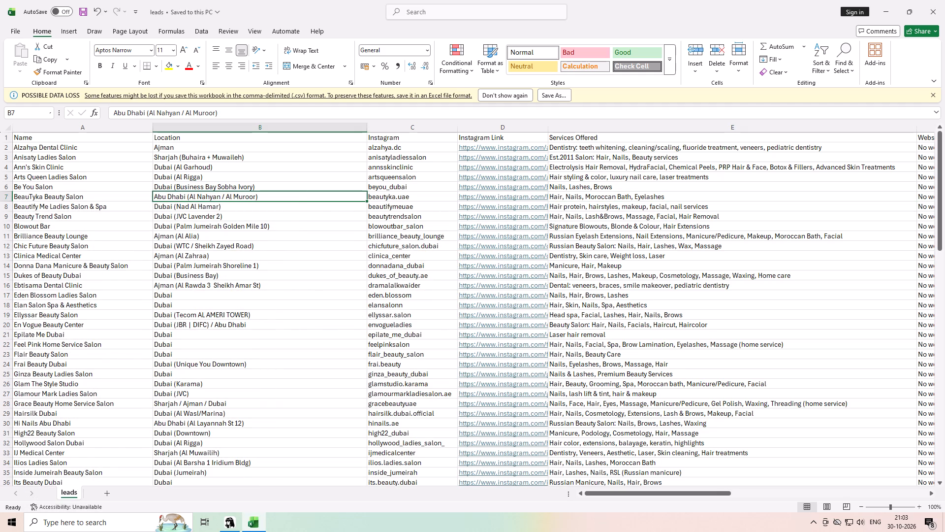
left_click(944, 0)
Open the leads file from the user folder on the desktop.
left_click(26, 40)
double_click(24, 26)
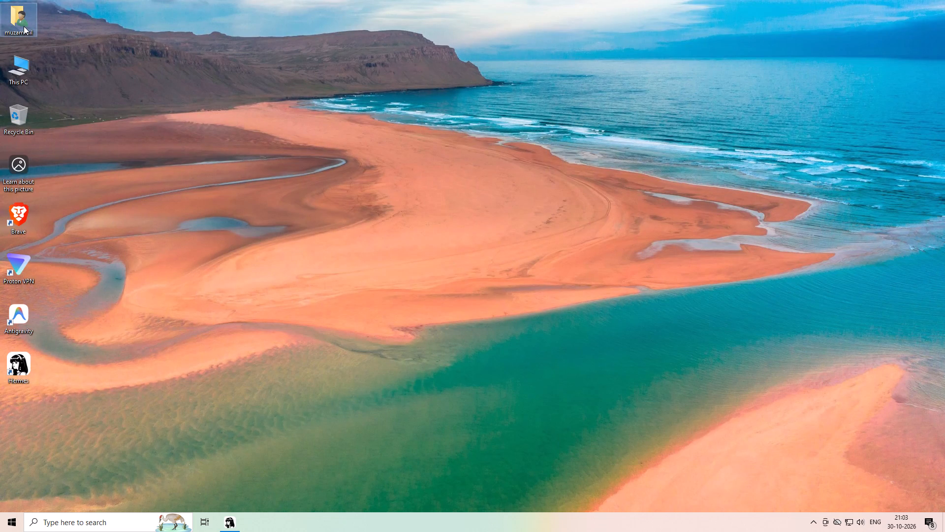
double_click(548, 302)
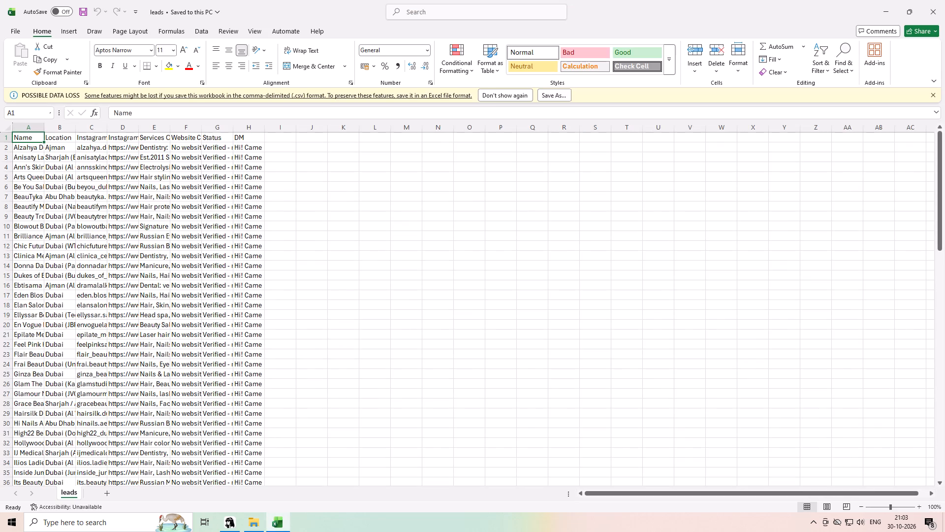
Check the Status and DM entries in the first data rows, opening the DM message in cell H3 to read it.
left_click(251, 128)
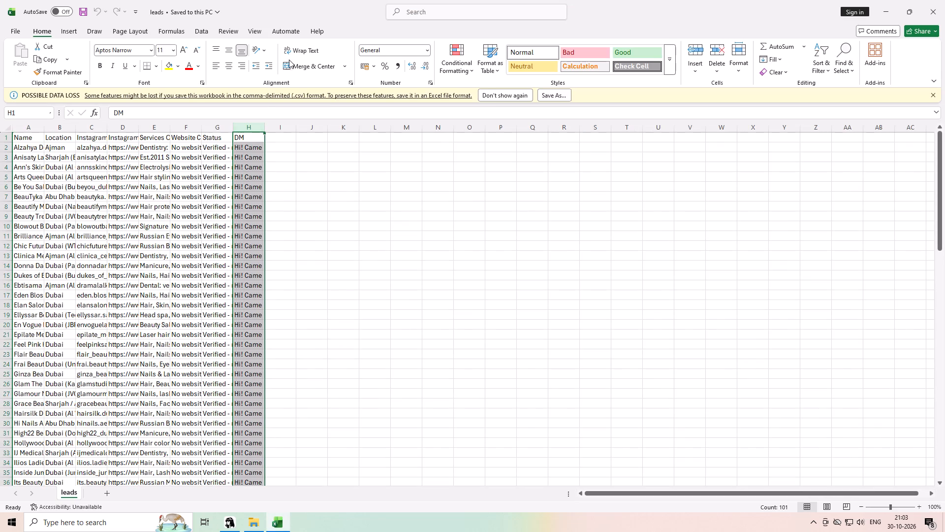
left_click(318, 202)
left_click(250, 149)
double_click(209, 149)
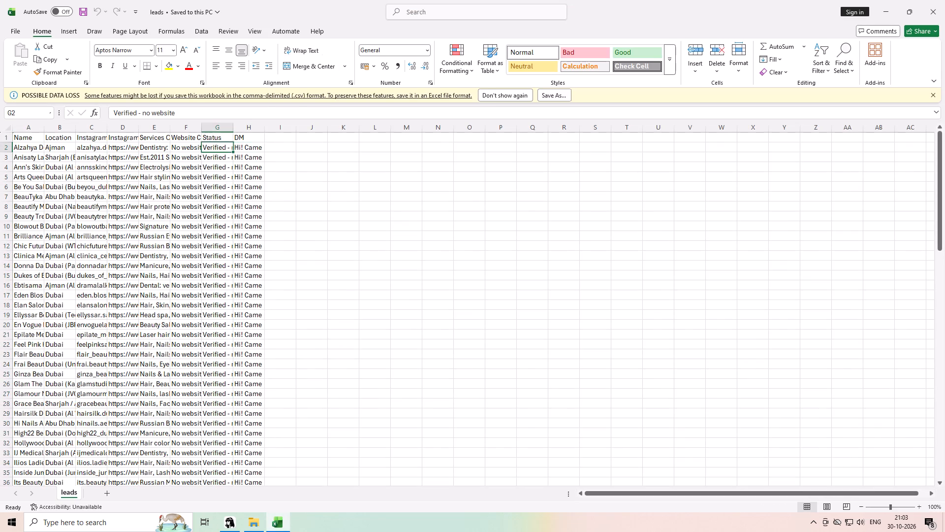
left_click(214, 164)
double_click(243, 154)
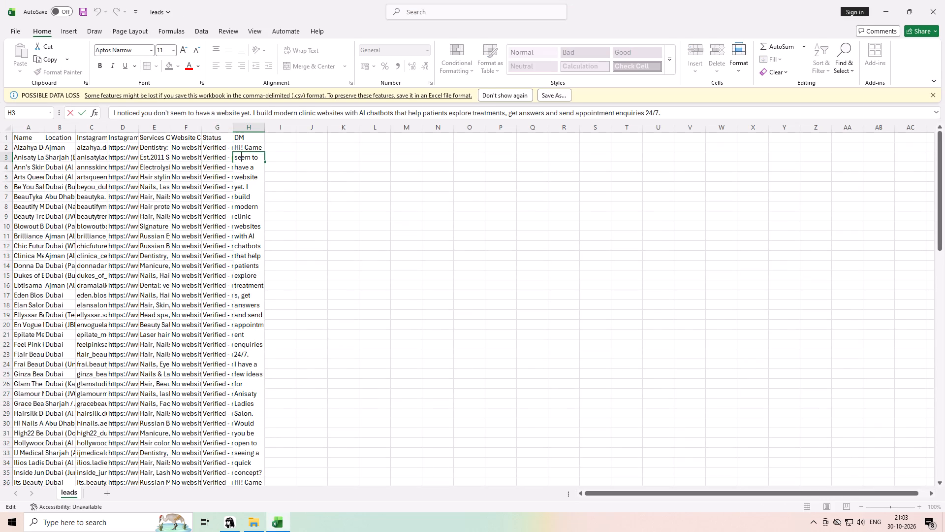
left_click(213, 169)
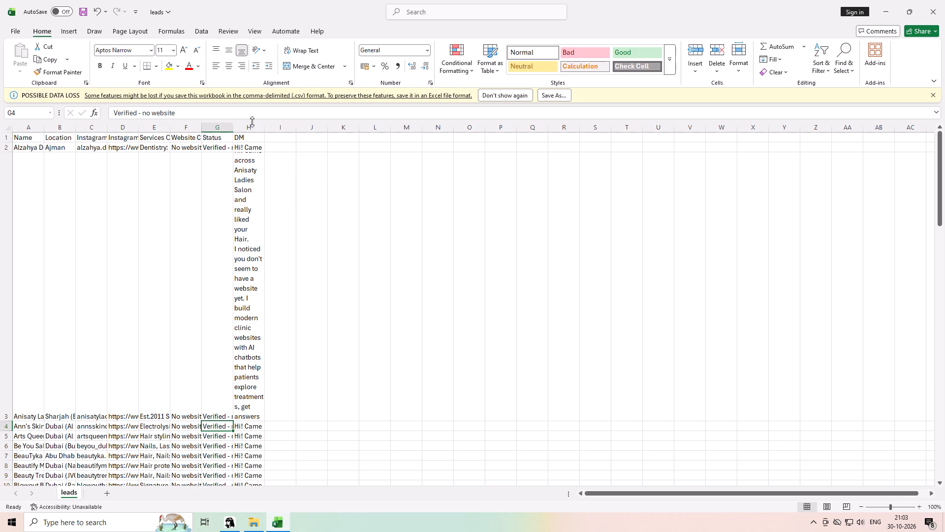
Turn off text wrapping for the whole DM column H and save the leads file.
left_click(251, 125)
left_click(295, 54)
left_click(295, 54)
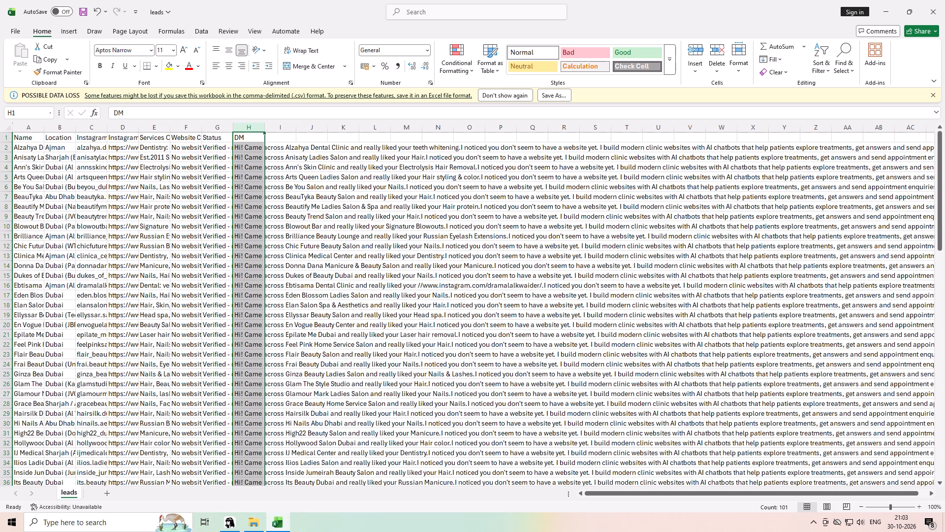
left_click(331, 225)
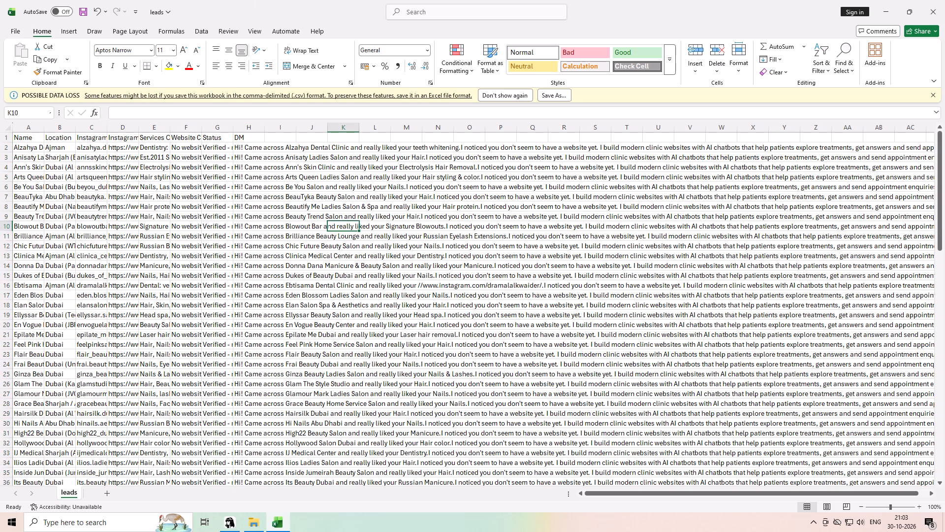
key("ctrl+s")
left_click(543, 239)
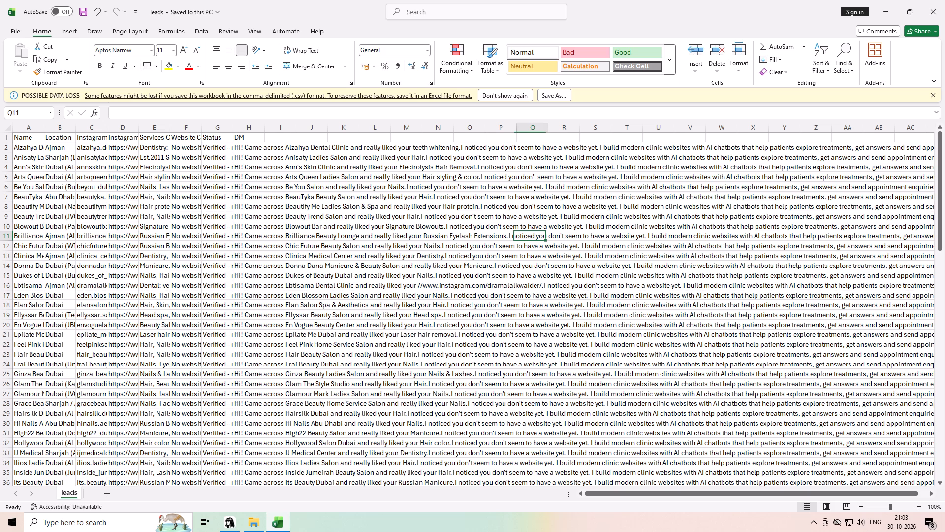
Examine the full length of the DM messages across the sheet, starting with the message in cell H2.
left_click(405, 148)
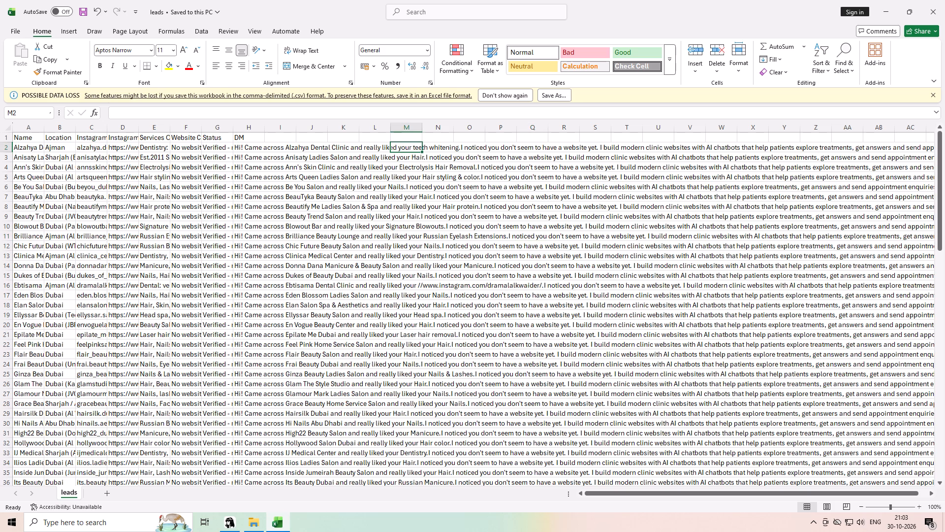
left_click(245, 145)
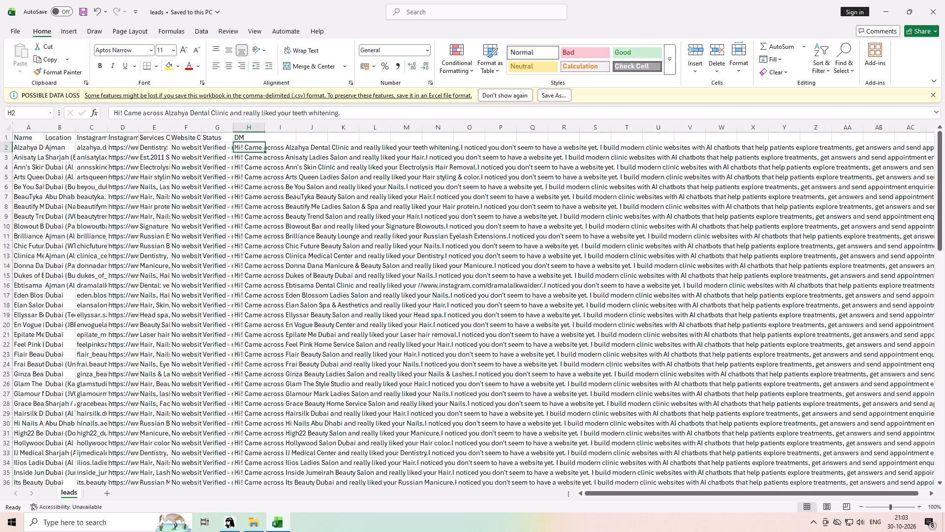
left_click_drag(728, 494, 744, 495)
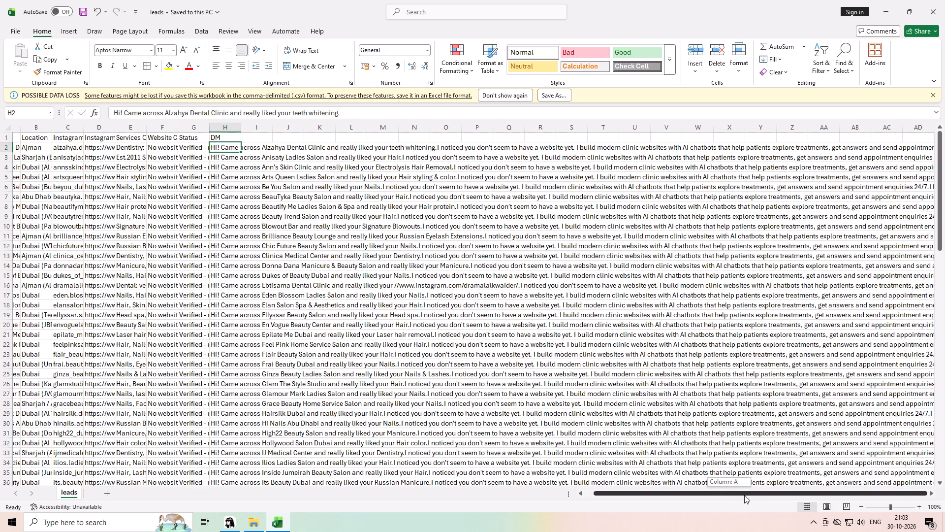
left_click_drag(744, 495, 780, 488)
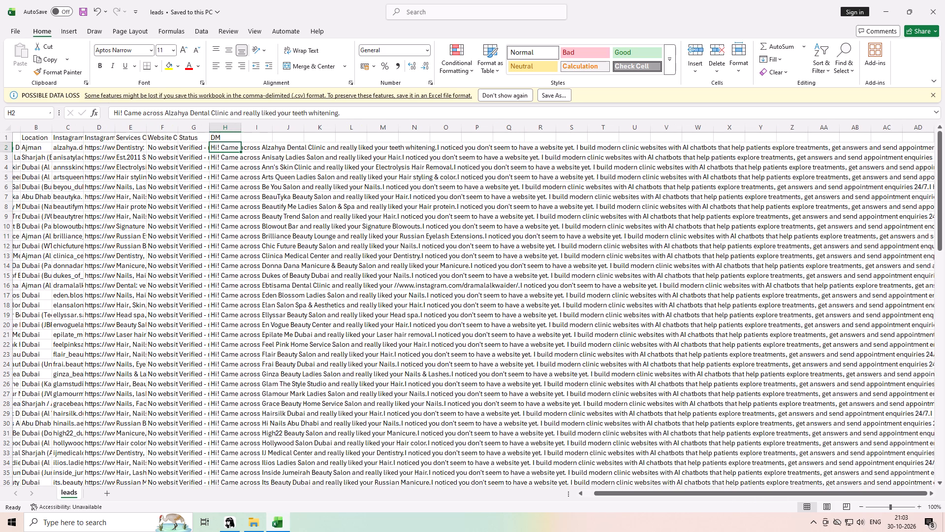
scroll(806, 383, "down", 5)
scroll(558, 316, "up", 9)
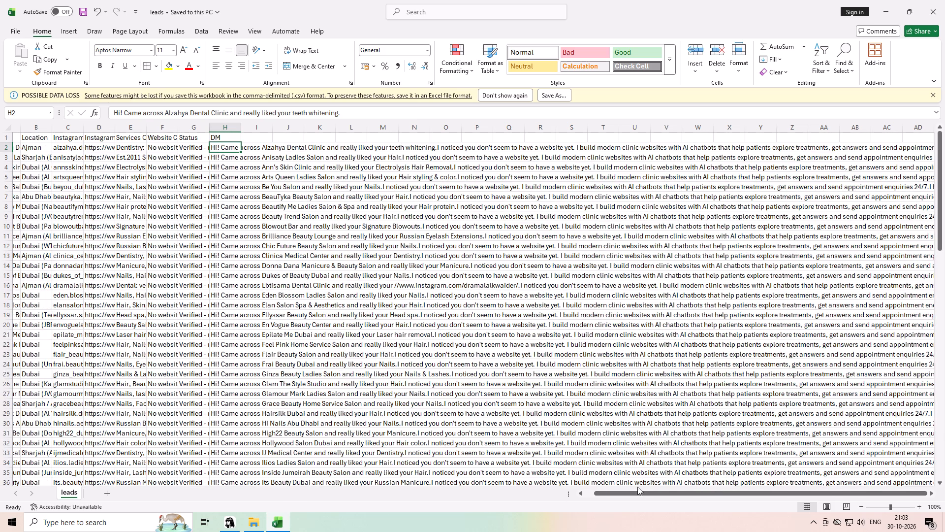
left_click_drag(654, 496, 747, 487)
scroll(704, 397, "down", 1, "ctrl")
scroll(704, 397, "up", 1, "ctrl")
scroll(704, 397, "down", 3, "ctrl")
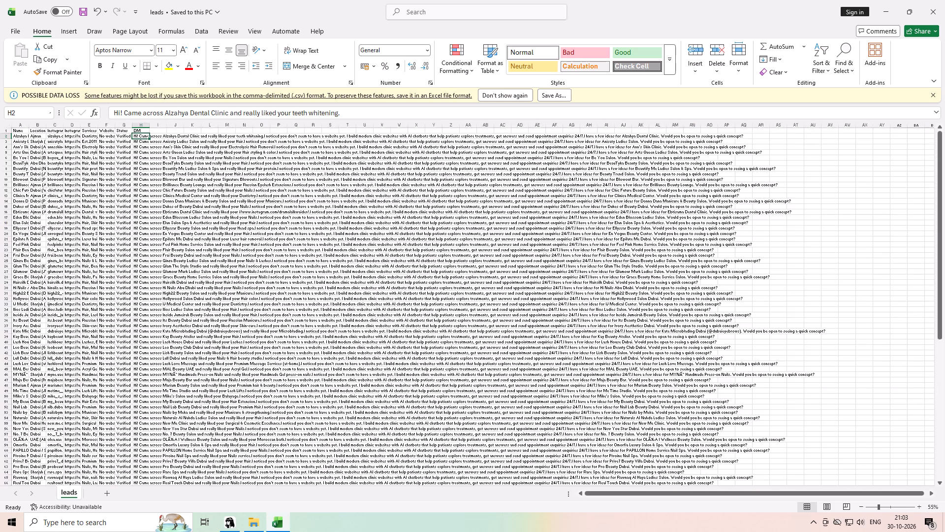
Examine the DM message in cell H2 at the normal 100% reading size.
scroll(704, 397, "up", 2, "ctrl")
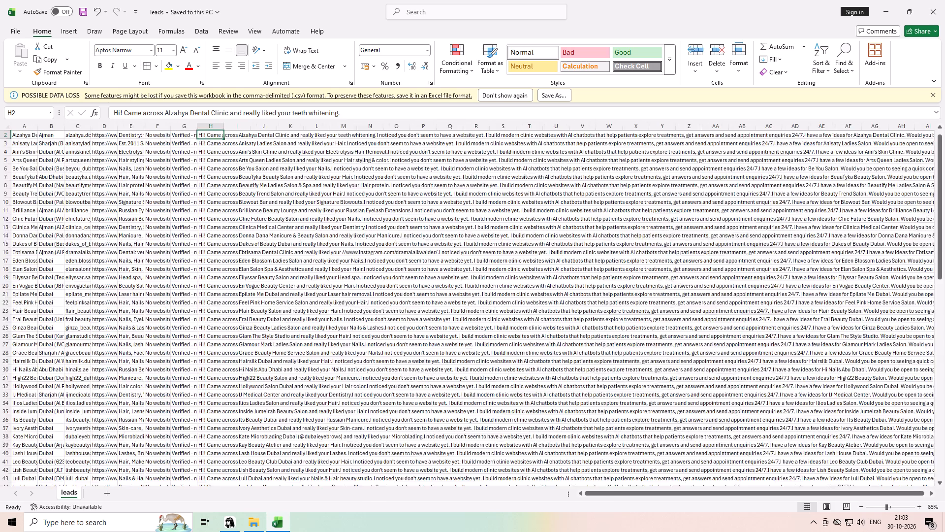
scroll(704, 397, "up", 3, "ctrl")
scroll(704, 397, "down", 2, "ctrl")
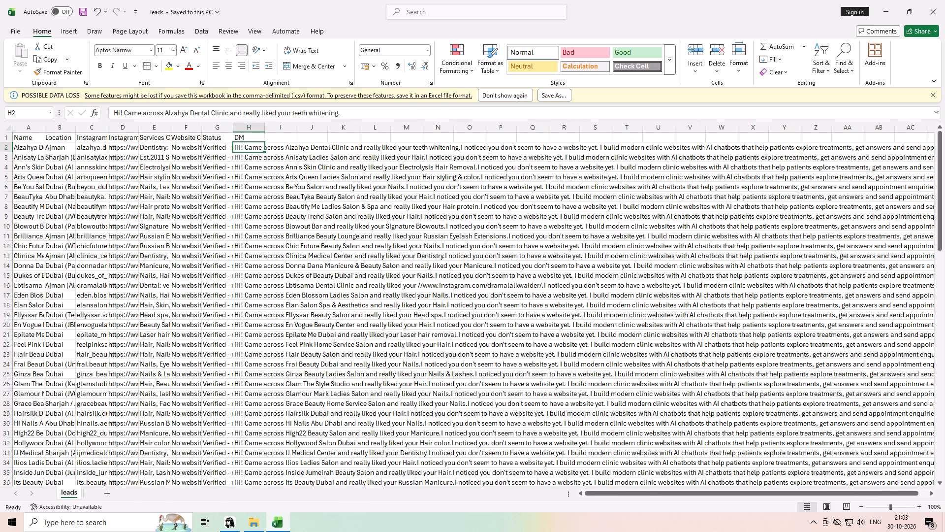
left_click_drag(360, 113, 369, 158)
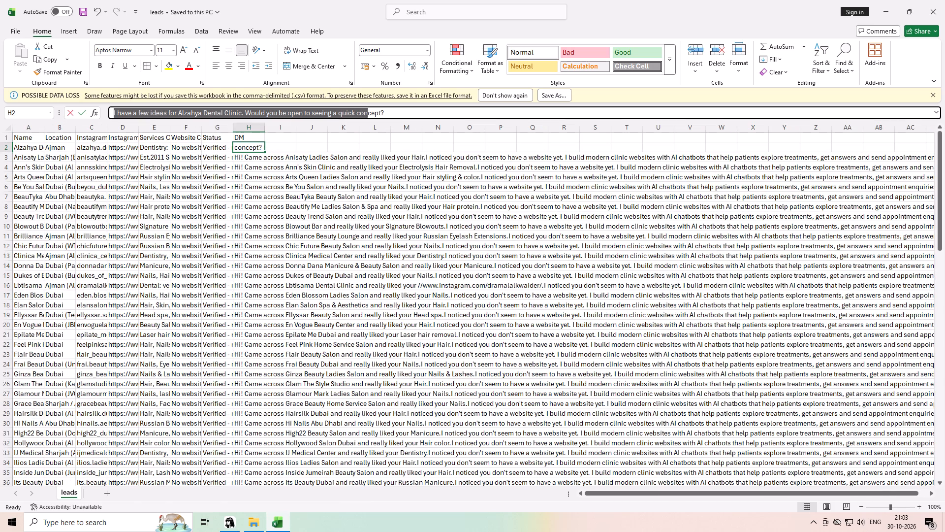
Examine the DM message in cell H2 from its opening line, then leave the cell.
left_click_drag(369, 158, 161, 50)
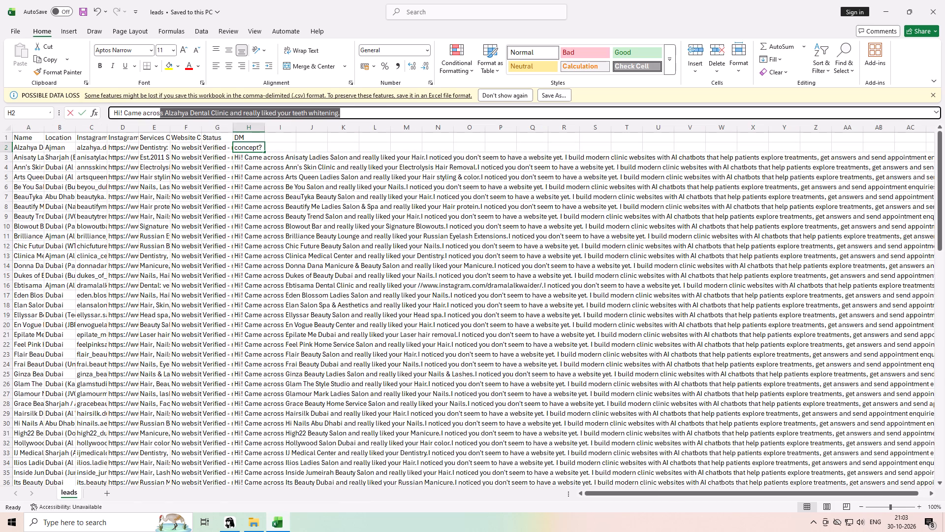
left_click_drag(161, 50, 7, 17)
left_click(115, 116)
left_click(423, 249)
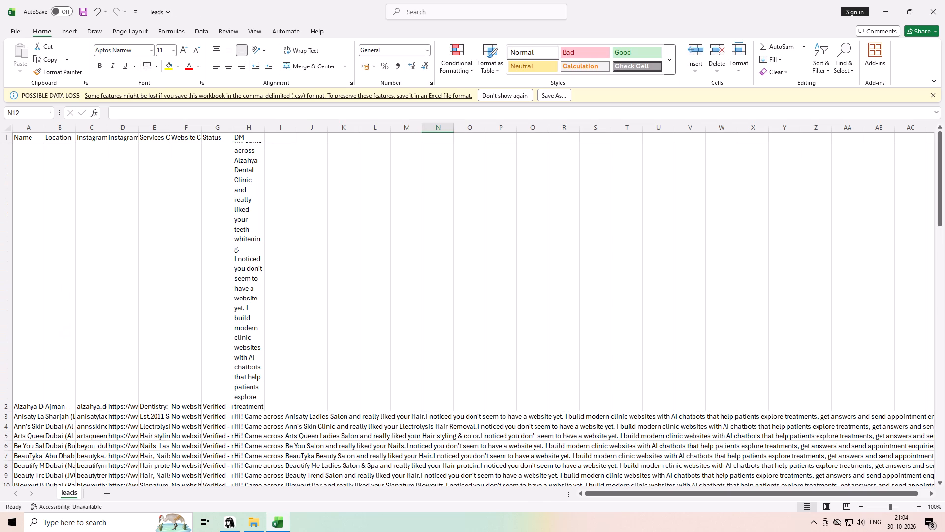
Turn off text wrapping for the whole DM column H.
left_click(251, 130)
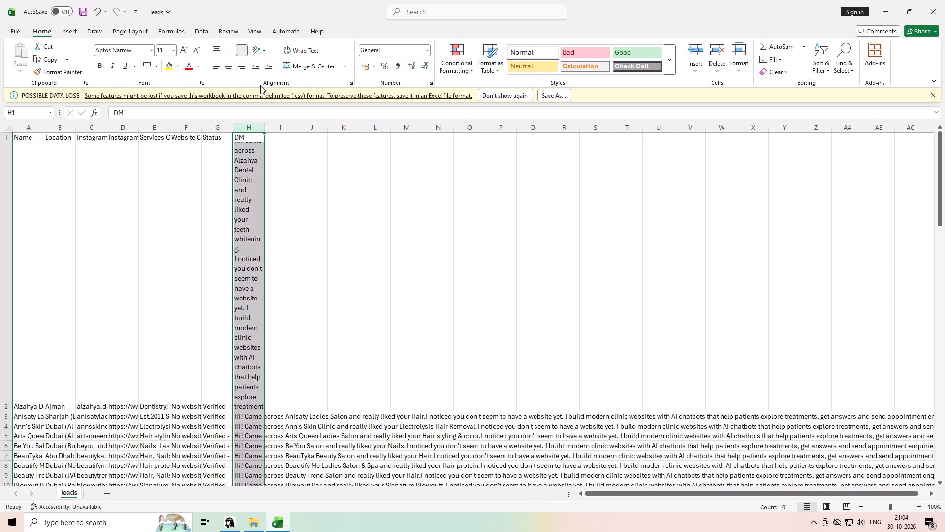
left_click(308, 48)
left_click(308, 48)
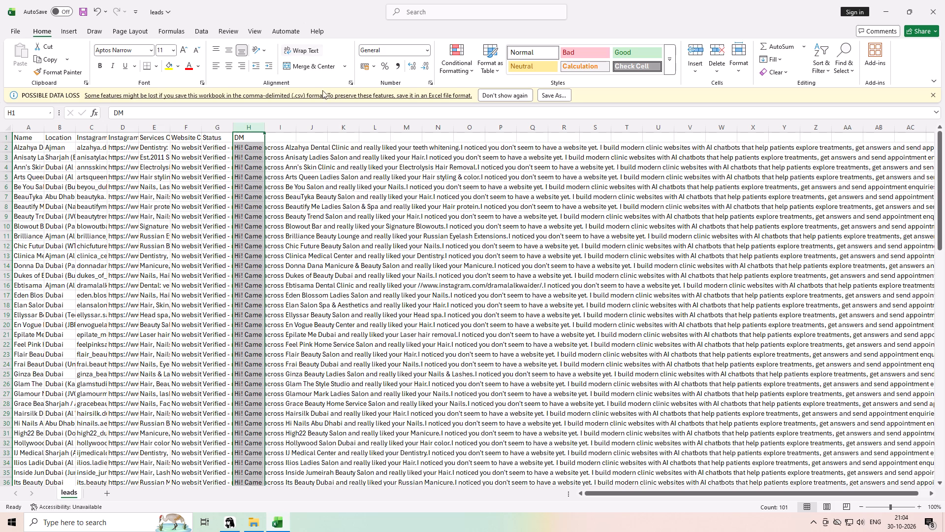
left_click(413, 297)
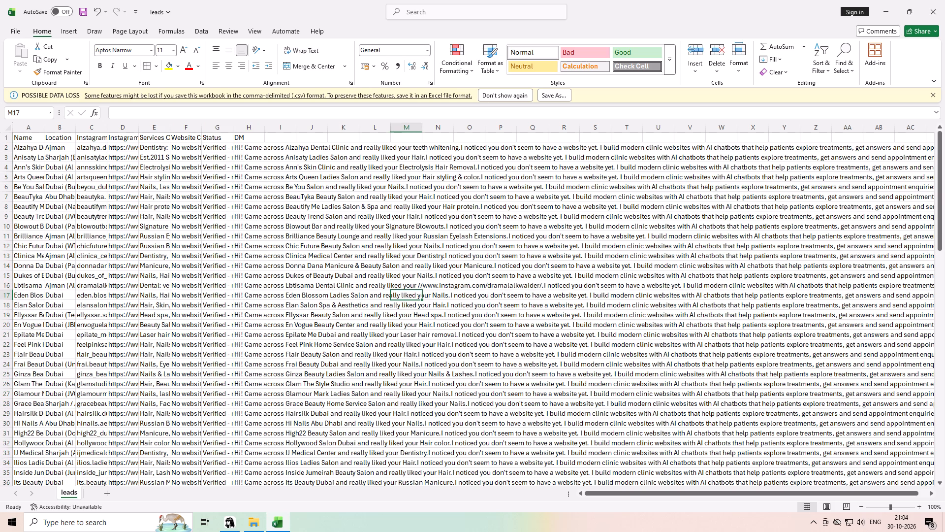
Fit the width of every column in the leads sheet to its contents and look across all columns from Name to DM.
left_click(7, 127)
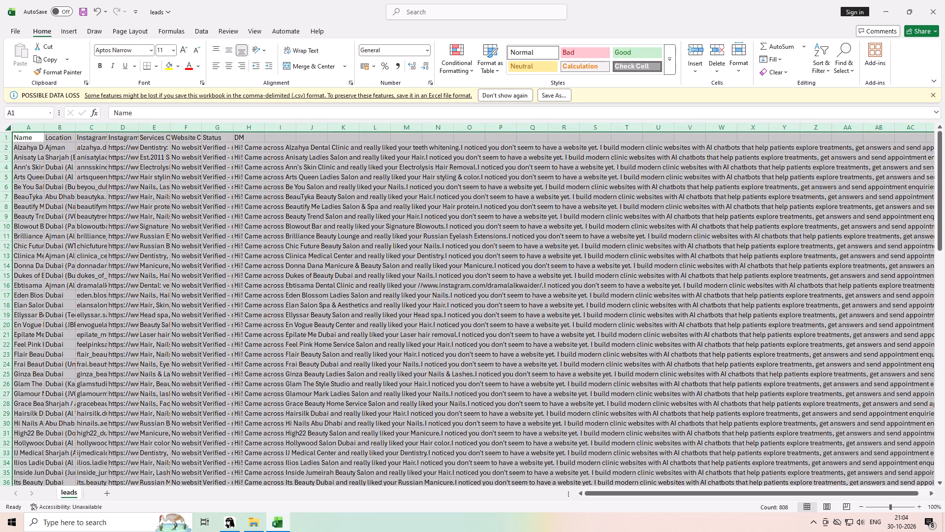
double_click(45, 129)
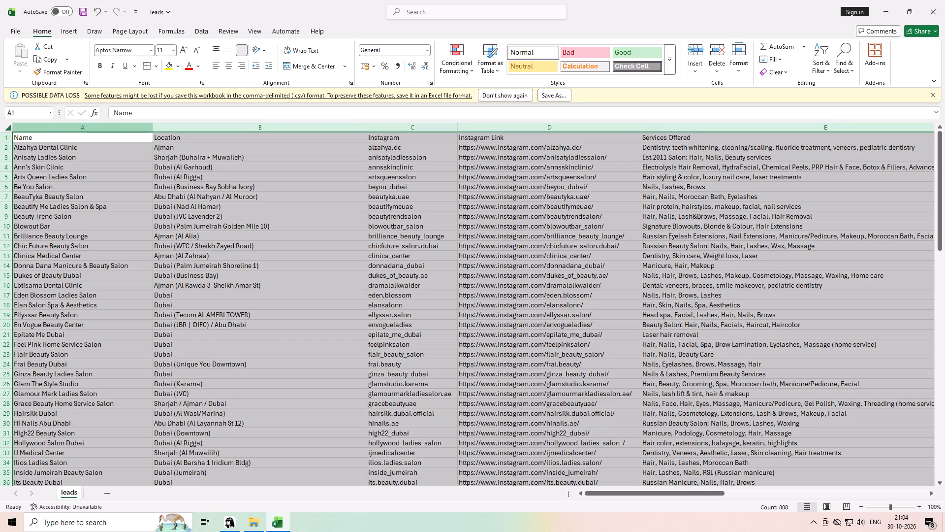
left_click(717, 228)
left_click_drag(670, 496, 834, 483)
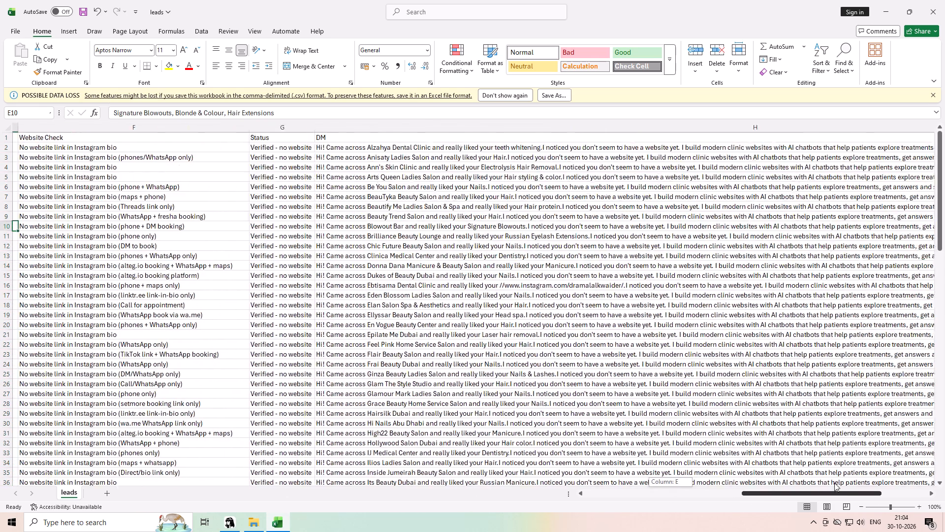
left_click_drag(834, 483, 944, 472)
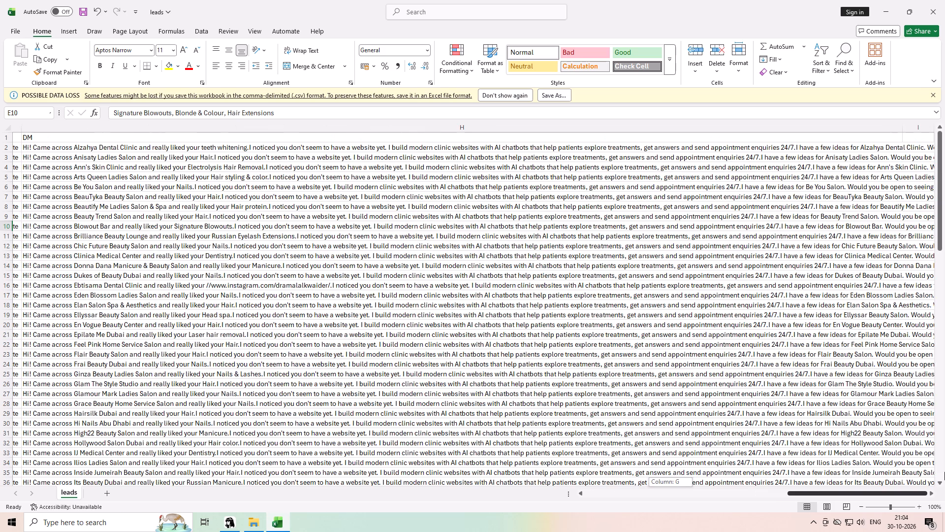
left_click_drag(944, 472, 595, 469)
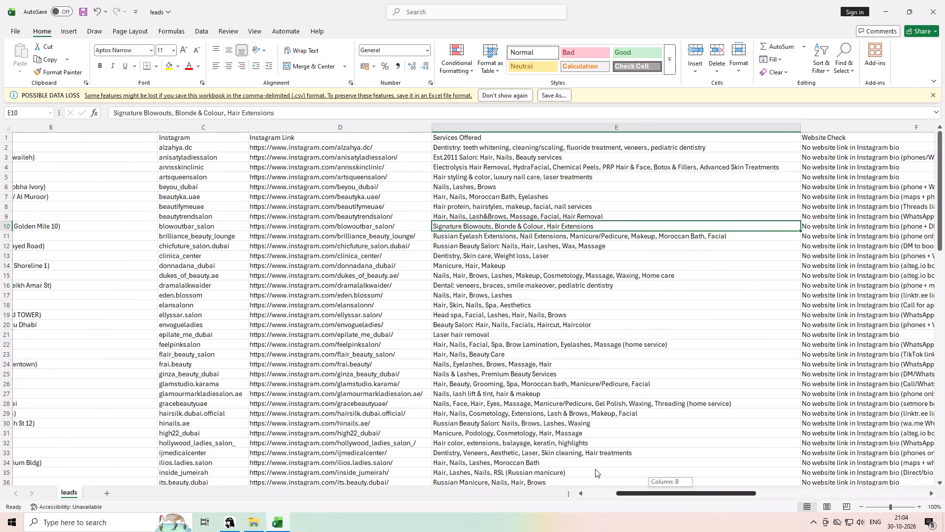
left_click_drag(595, 469, 574, 466)
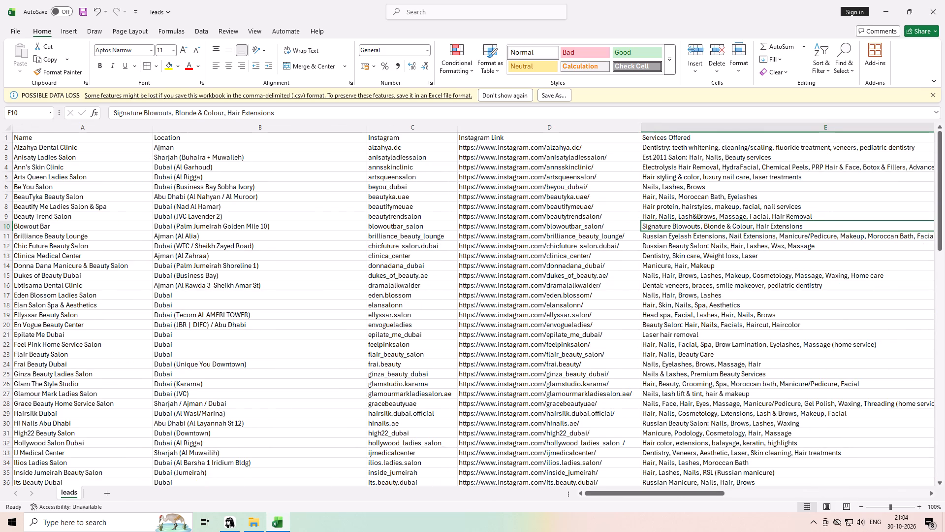
left_click(507, 182)
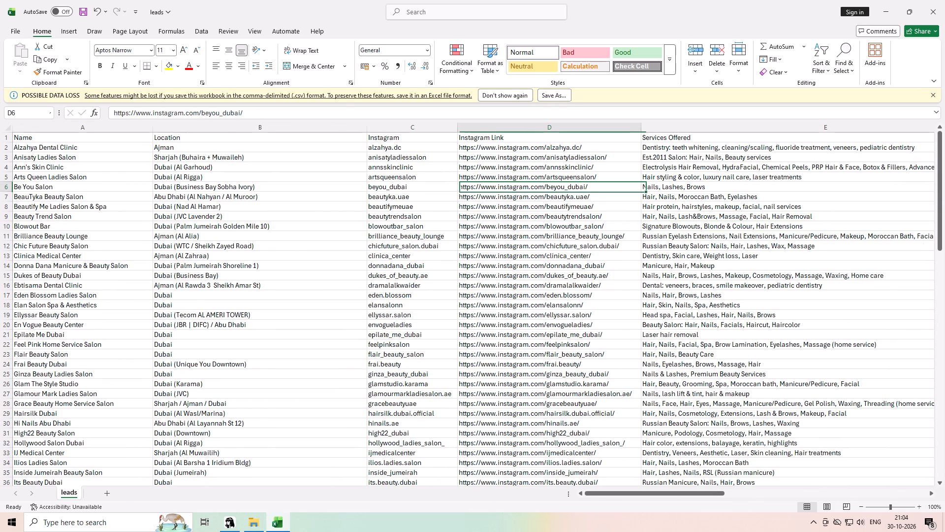
Save the leads file and close it.
key("ctrl+s")
left_click(944, 0)
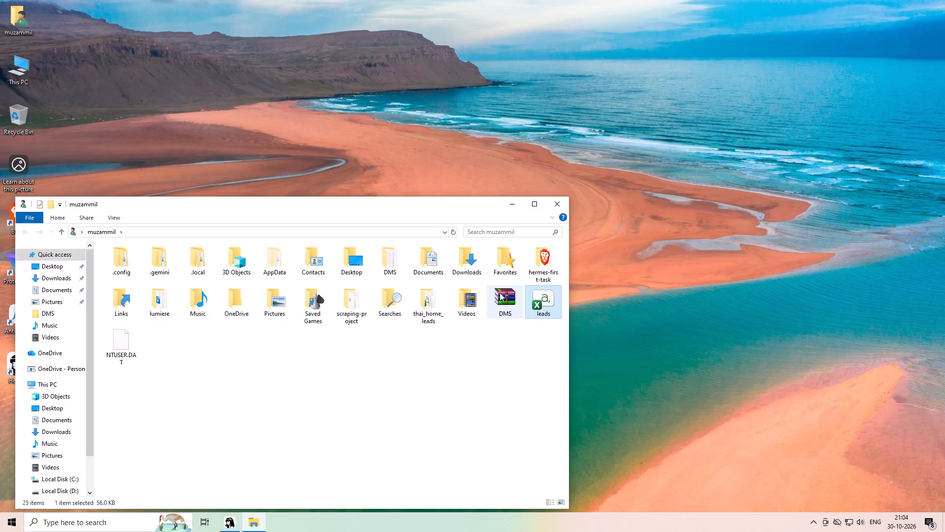
Reopen the leads file from the user folder and close the folder window.
double_click(527, 298)
double_click(530, 296)
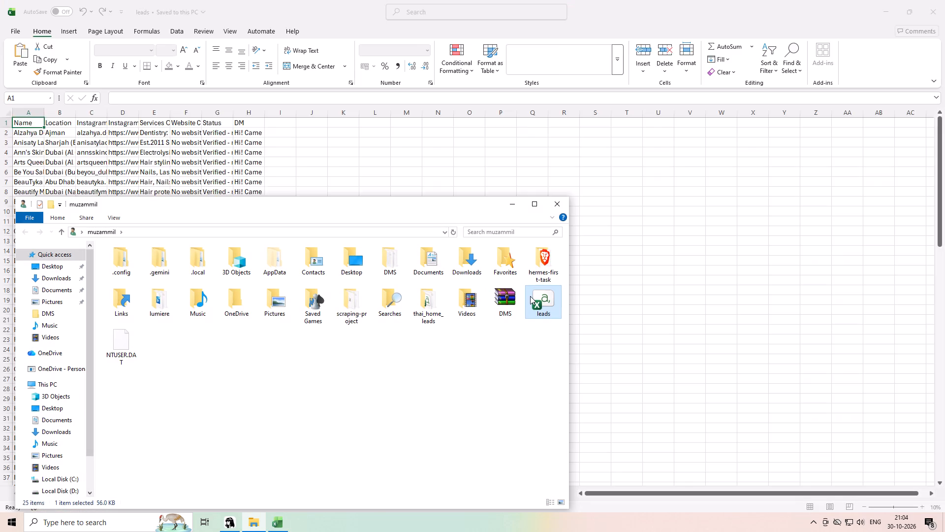
left_click(552, 209)
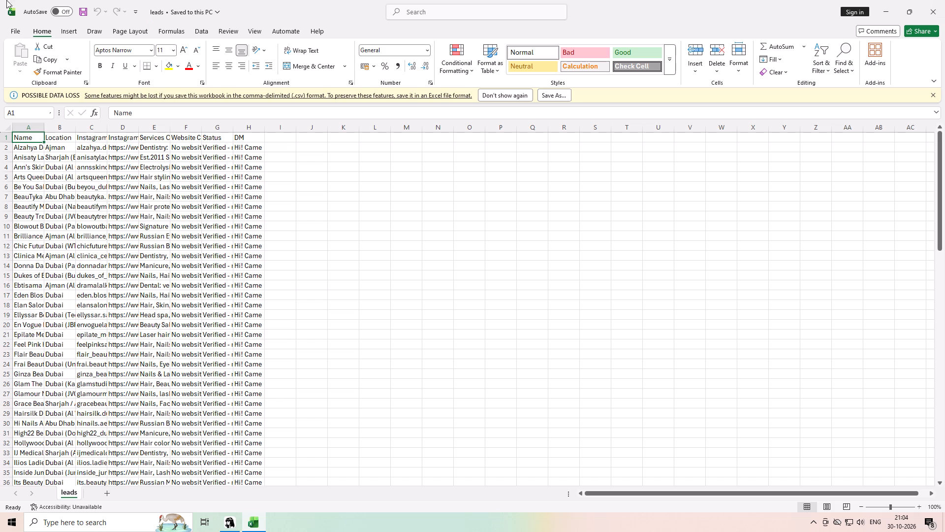
Save the leads file and set the format for a new copy to Excel workbook instead of comma-delimited CSV.
left_click(88, 8)
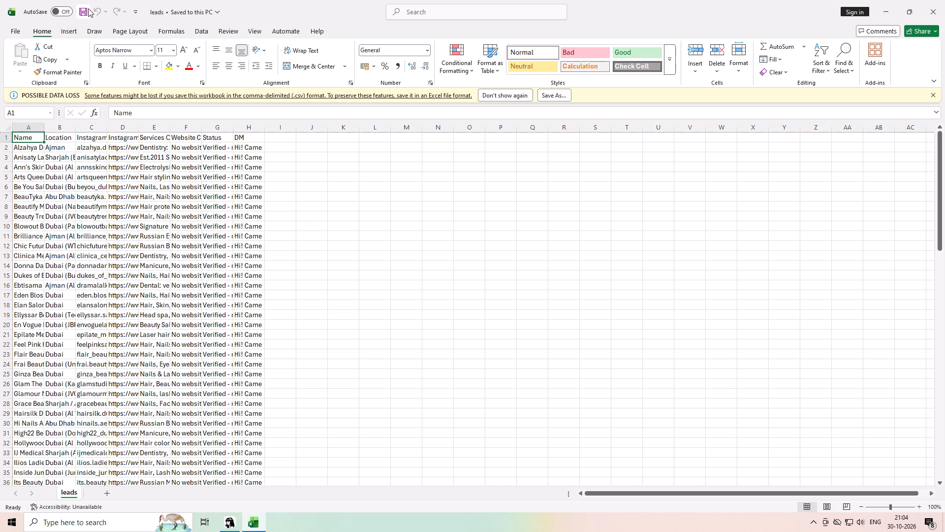
left_click(77, 8)
left_click(19, 32)
left_click(41, 186)
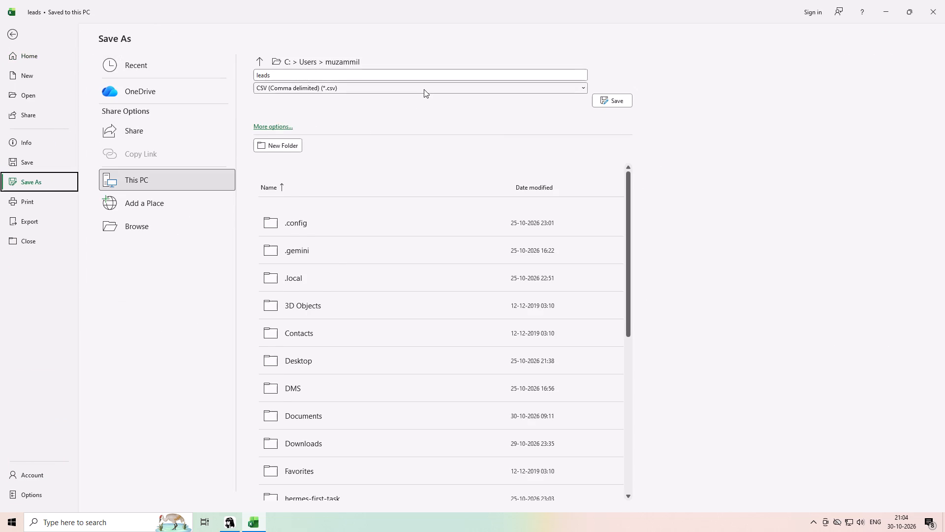
left_click(424, 89)
left_click(343, 97)
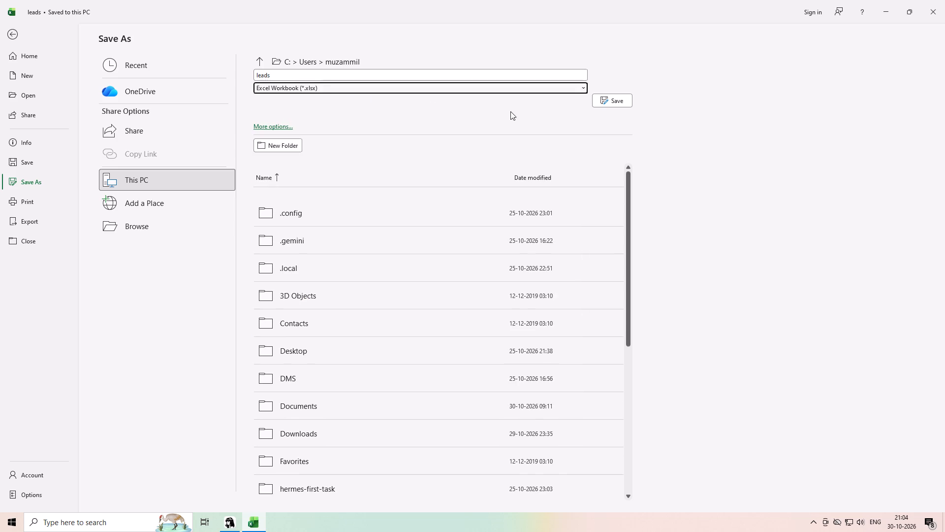
Save the copy as an Excel Workbook (*.xlsx) named leads in the user folder.
left_click(586, 117)
left_click(598, 103)
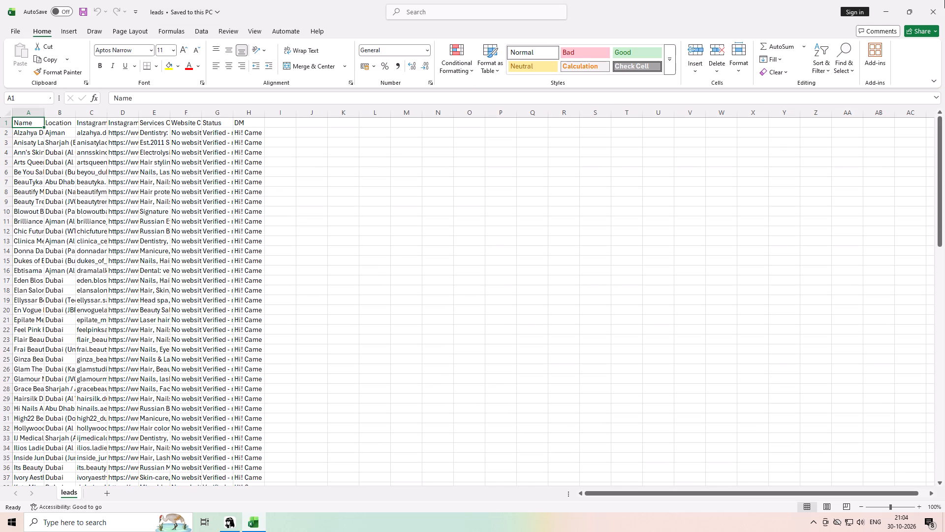
Close the workbook and reopen the saved leads file from the user folder on the desktop.
left_click(944, 0)
double_click(20, 18)
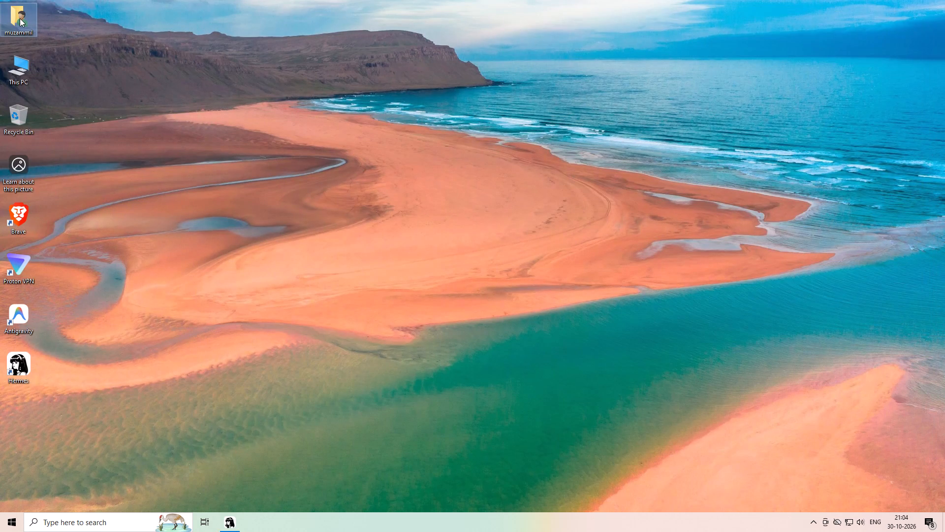
double_click(136, 341)
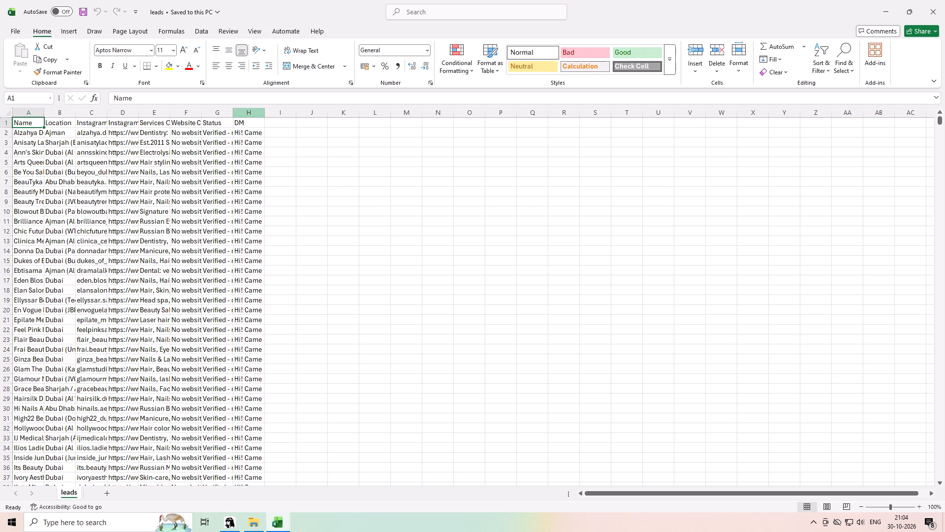
Toggle text wrapping on and off for the DM column H so each message sits on a single line.
left_click(245, 115)
double_click(292, 48)
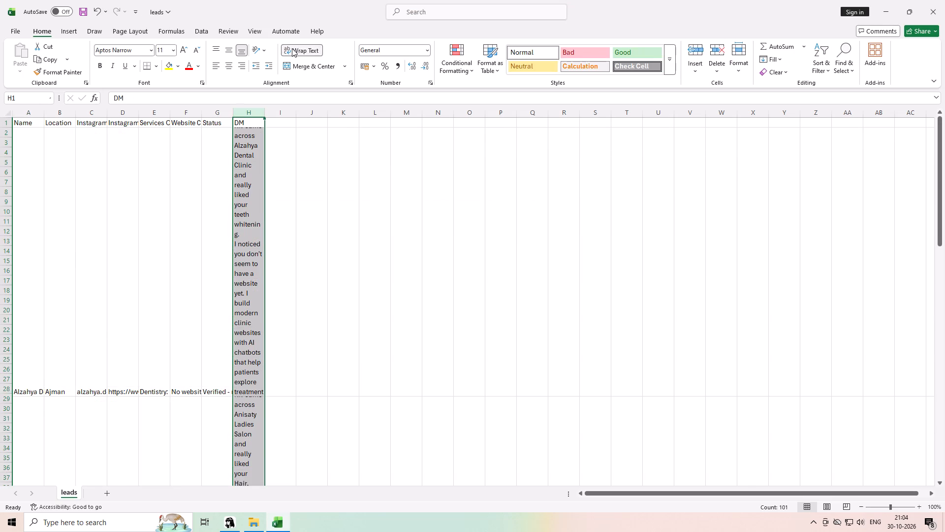
left_click(359, 170)
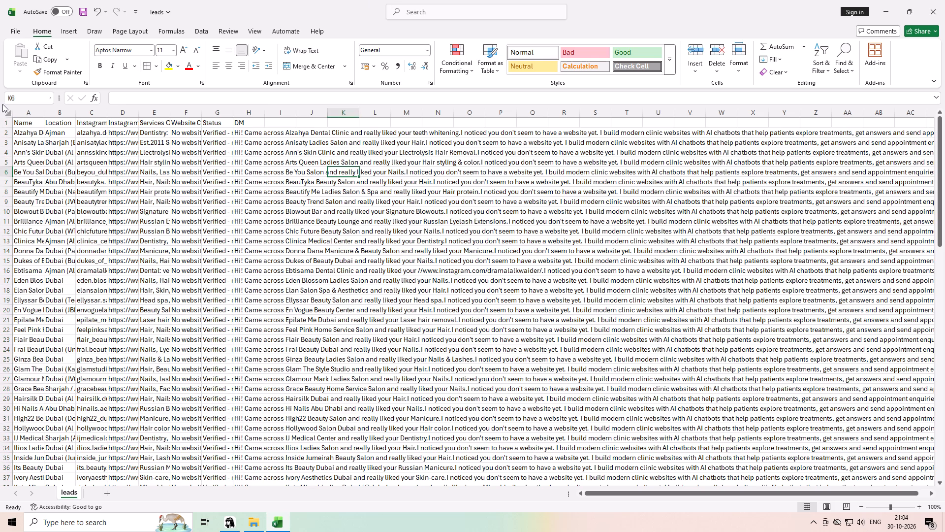
Autofit the width of all columns in the sheet to their contents.
left_click(6, 110)
double_click(45, 112)
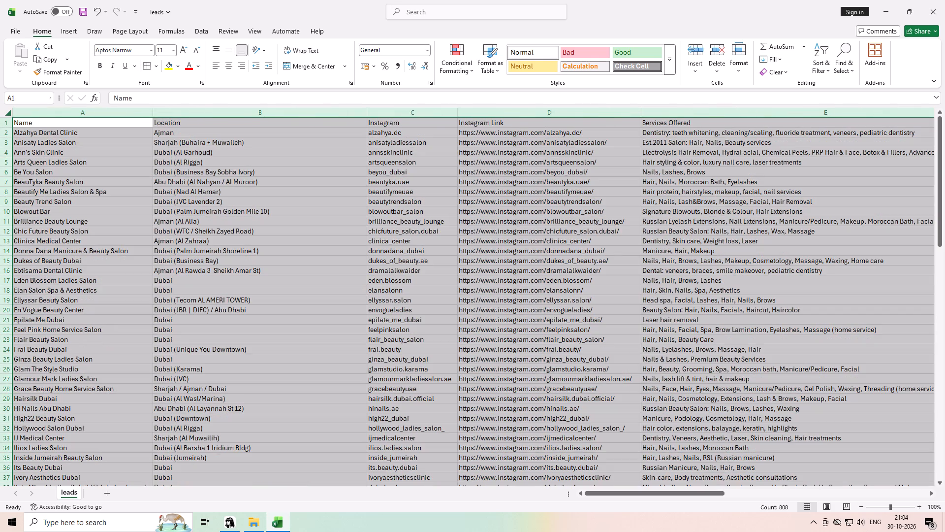
Insert an empty column before the Instagram Link column D.
left_click(550, 232)
left_click(536, 112)
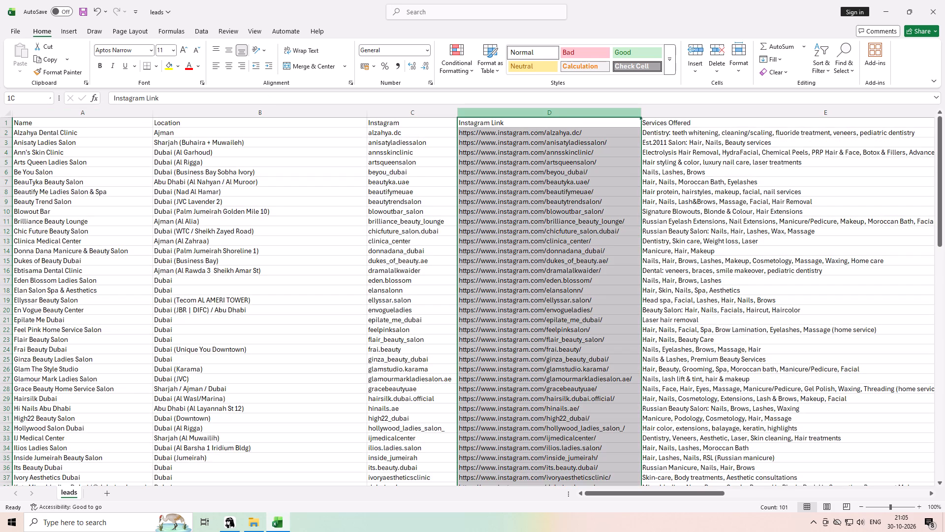
left_click(686, 68)
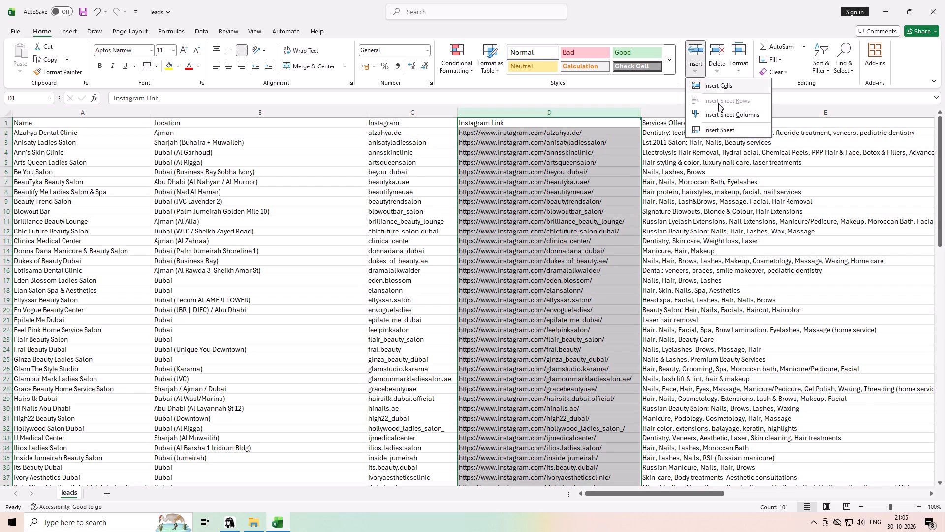
left_click(713, 116)
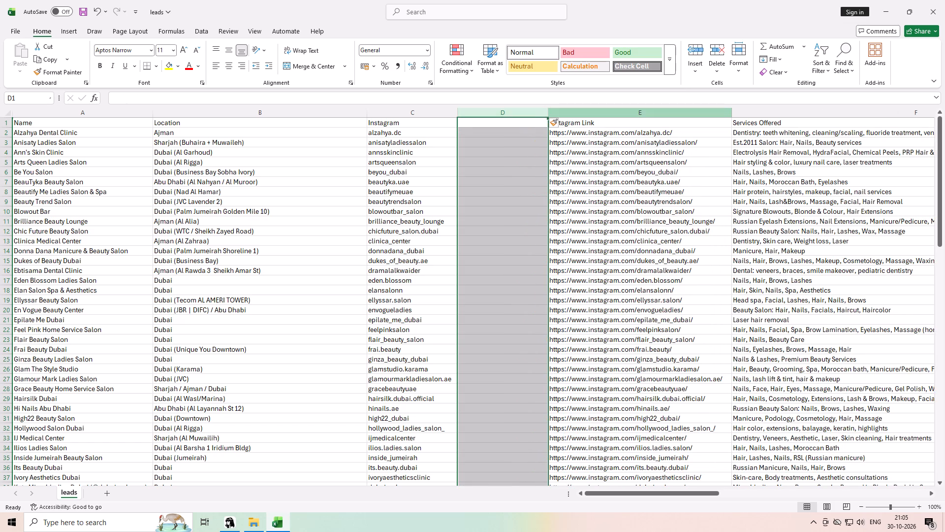
Enter the formula =HYPERLINK(E2,E2) in cell D2 of the empty column.
left_click(587, 115)
left_click(512, 135)
left_click(596, 142)
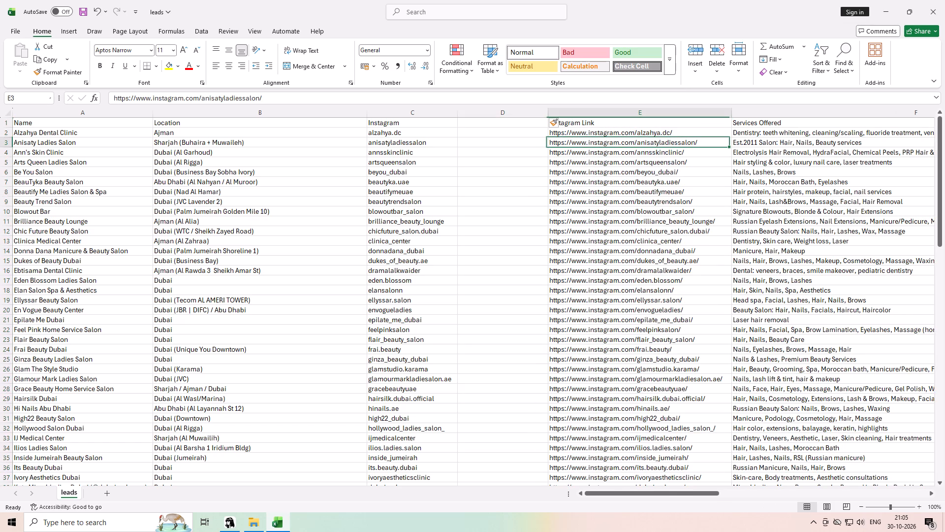
left_click(525, 137)
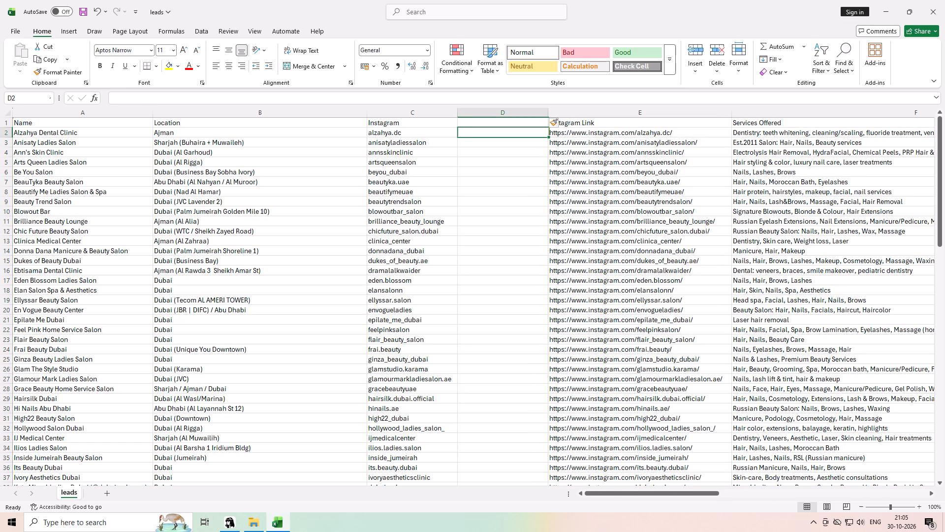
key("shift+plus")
key("BackSpace")
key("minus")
key("BackSpace")
key("BackSpace")
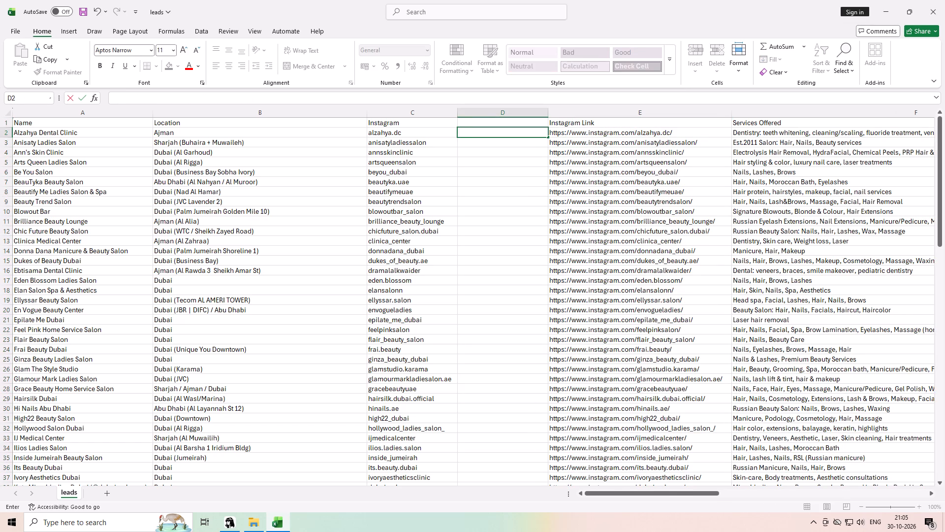
key("equal")
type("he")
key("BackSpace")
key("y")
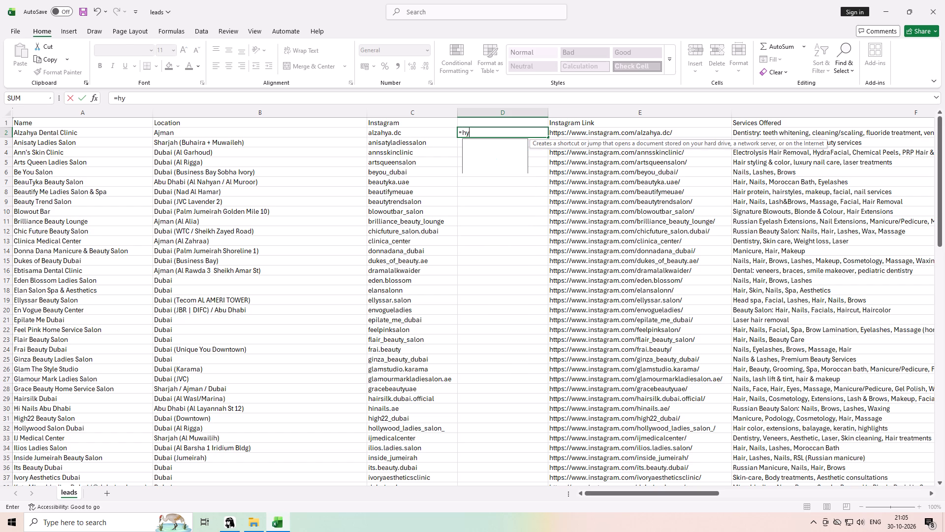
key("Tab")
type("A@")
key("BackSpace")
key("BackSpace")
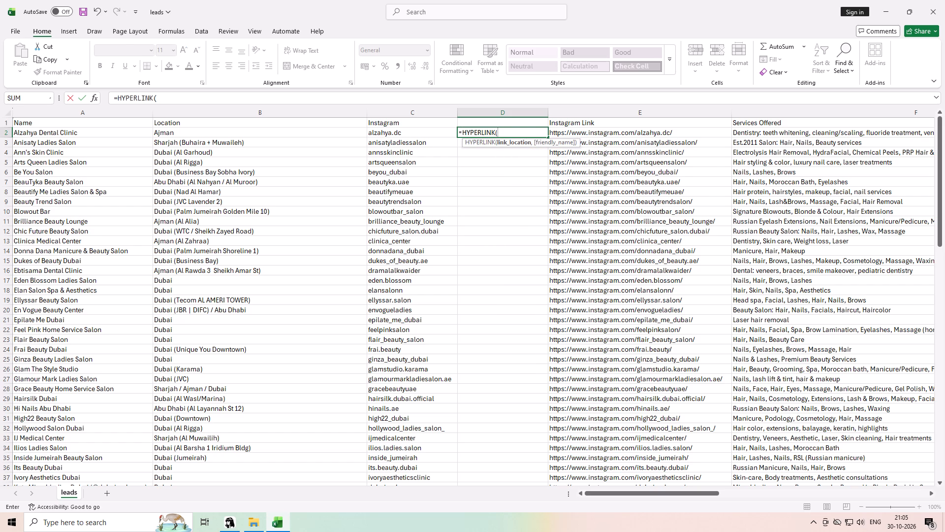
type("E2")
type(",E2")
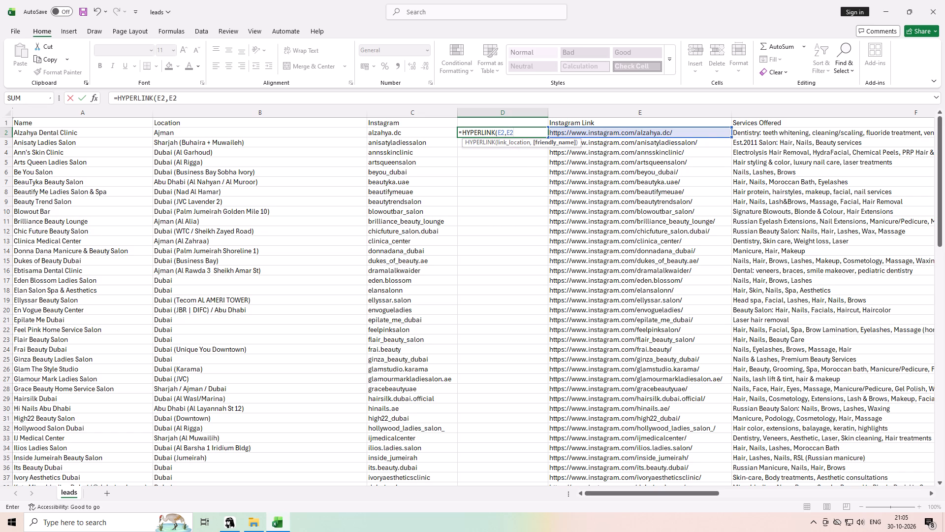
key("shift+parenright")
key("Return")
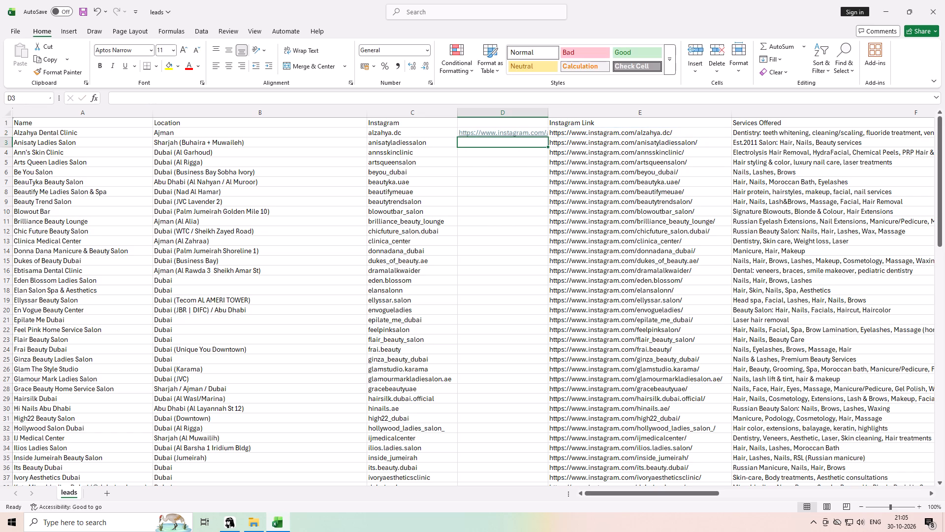
Fill the hyperlink formula from D2 down column D for all leads and check the filled rows.
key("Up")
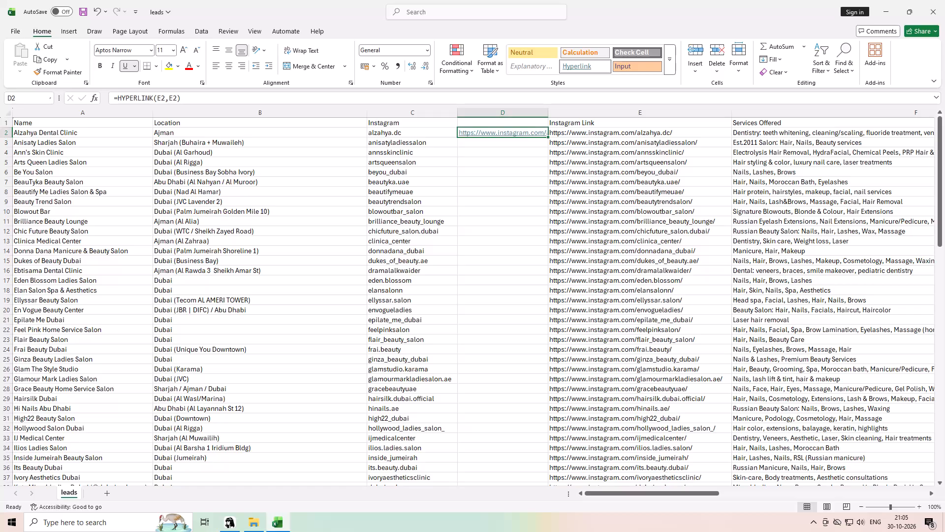
double_click(548, 137)
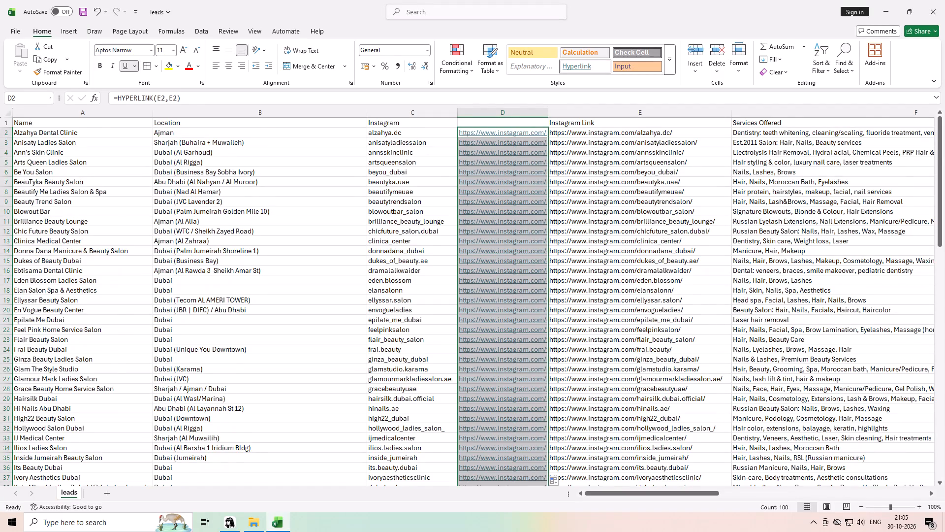
scroll(679, 356, "down", 20)
scroll(679, 356, "down", 14)
scroll(665, 354, "up", 1)
scroll(665, 354, "down", 1)
scroll(665, 354, "up", 12)
scroll(665, 354, "down", 1)
scroll(665, 354, "up", 5)
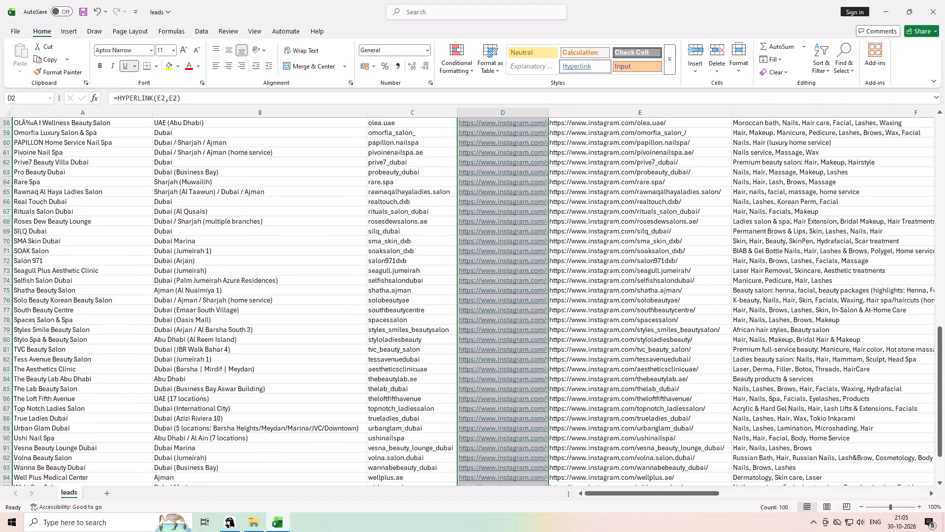
scroll(665, 354, "up", 20)
scroll(665, 354, "up", 5)
Enter the header Instagram in cell D1 above the new hyperlinks.
left_click(498, 125)
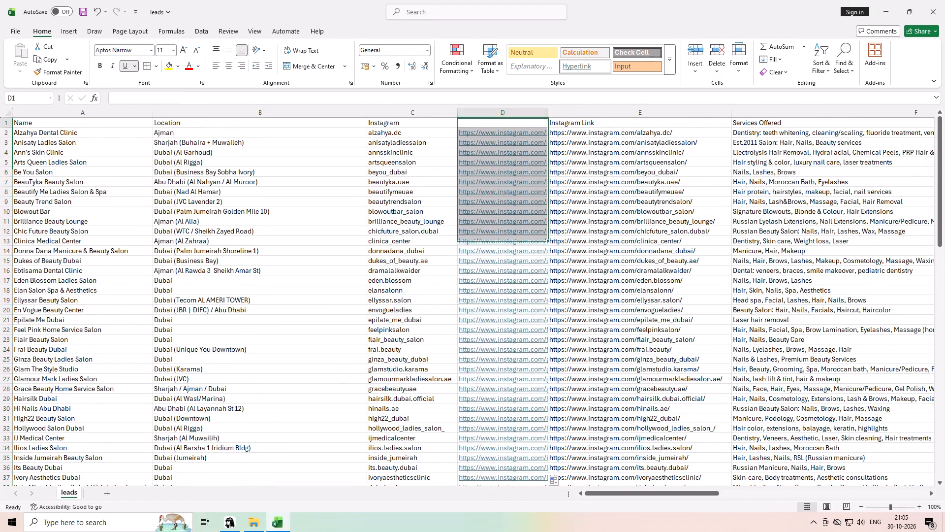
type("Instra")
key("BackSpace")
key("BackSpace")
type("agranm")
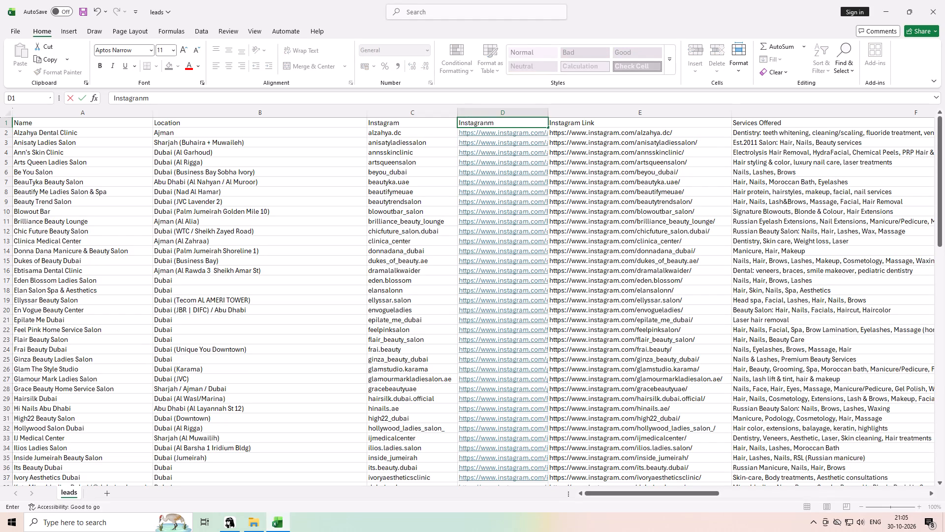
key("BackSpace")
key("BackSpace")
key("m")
left_click(583, 174)
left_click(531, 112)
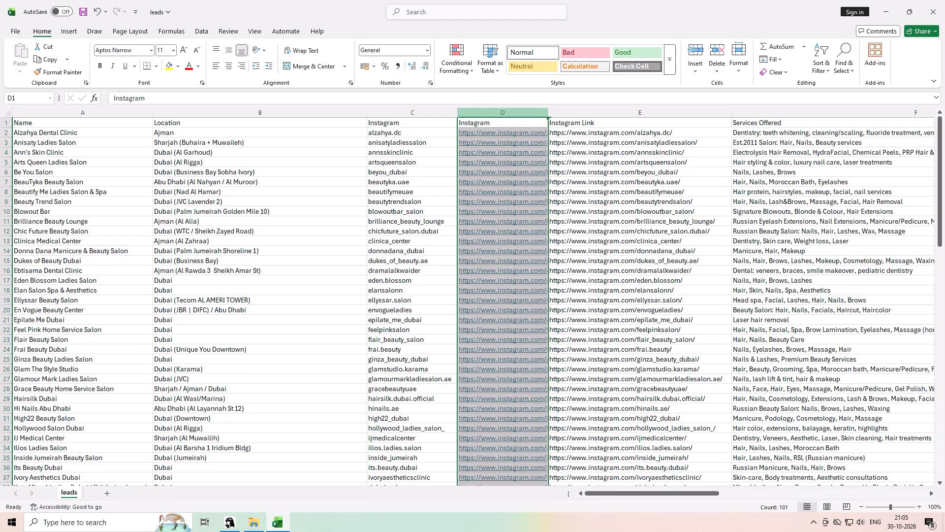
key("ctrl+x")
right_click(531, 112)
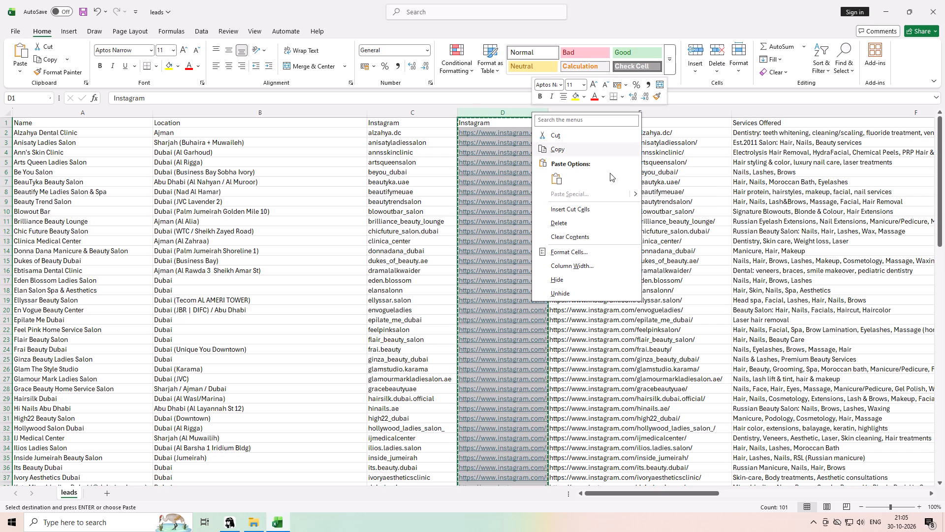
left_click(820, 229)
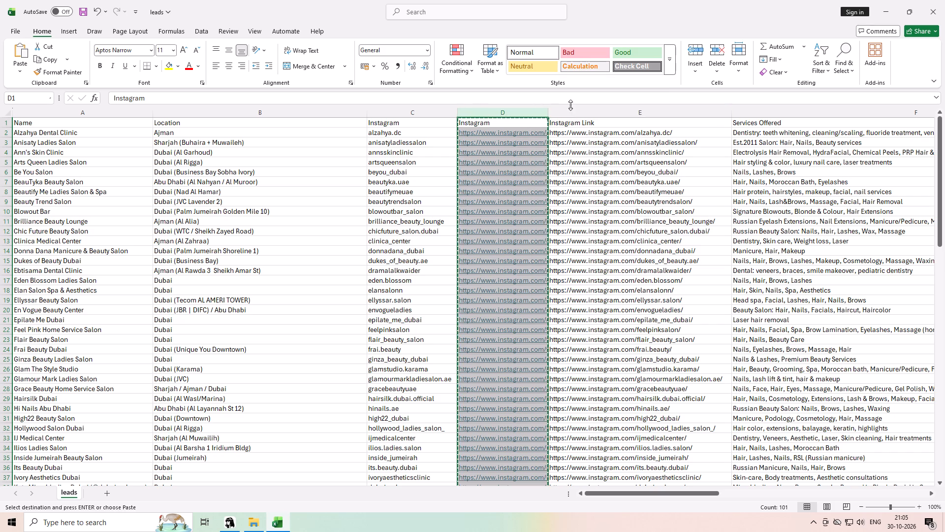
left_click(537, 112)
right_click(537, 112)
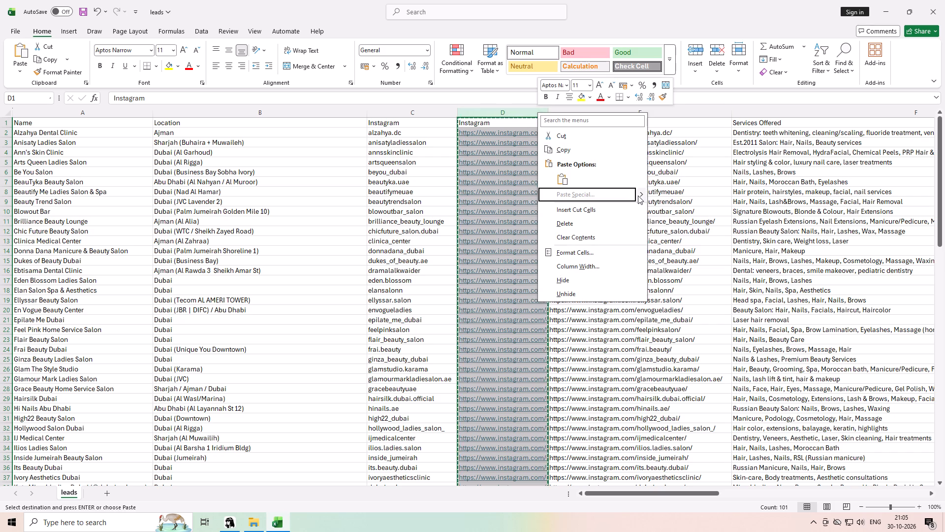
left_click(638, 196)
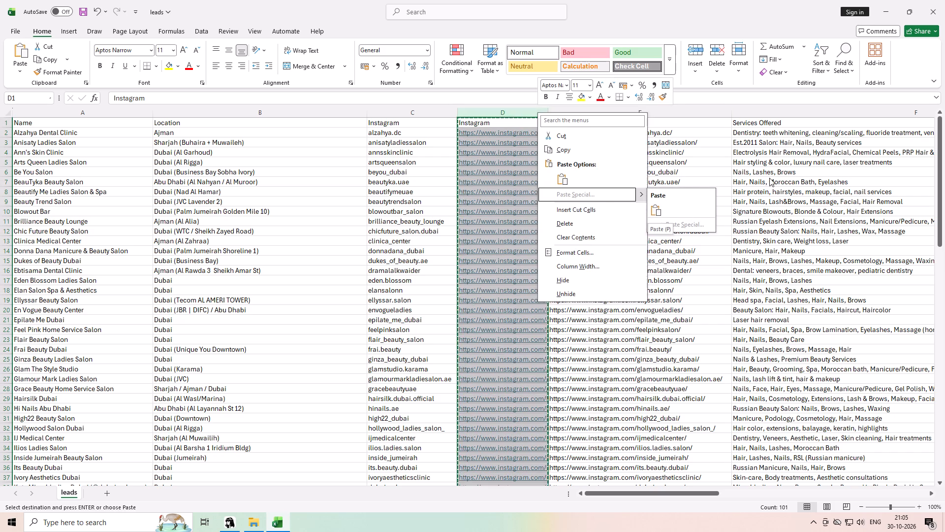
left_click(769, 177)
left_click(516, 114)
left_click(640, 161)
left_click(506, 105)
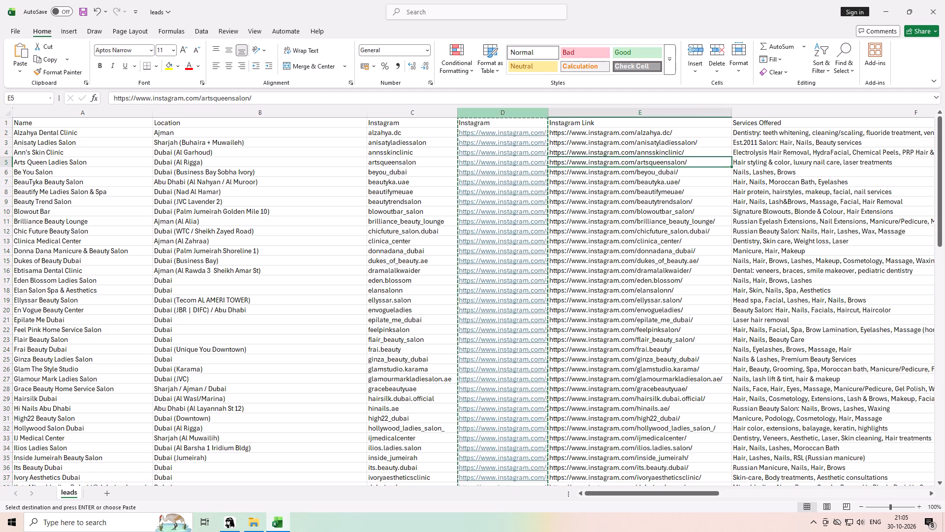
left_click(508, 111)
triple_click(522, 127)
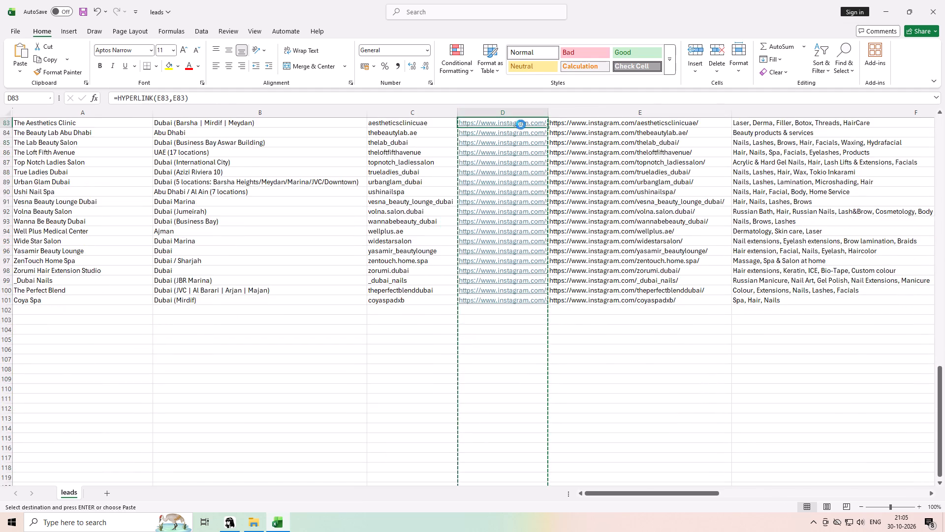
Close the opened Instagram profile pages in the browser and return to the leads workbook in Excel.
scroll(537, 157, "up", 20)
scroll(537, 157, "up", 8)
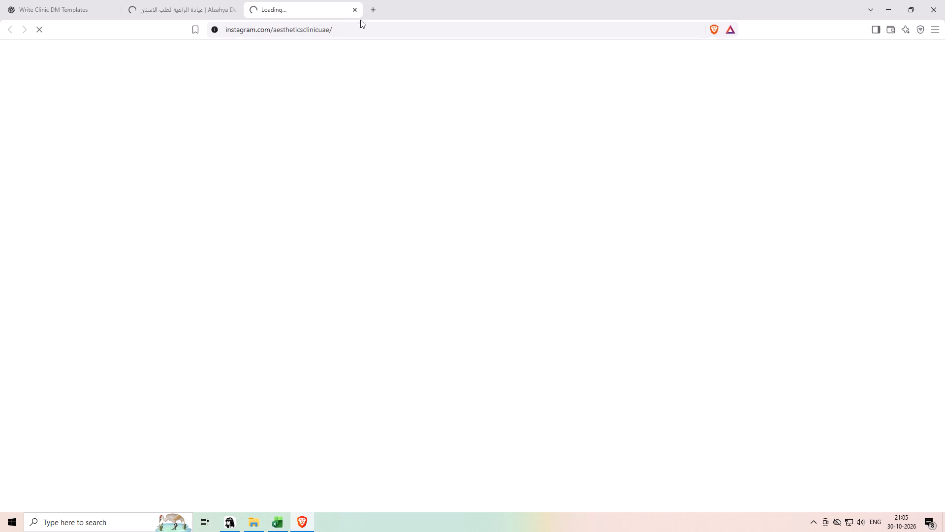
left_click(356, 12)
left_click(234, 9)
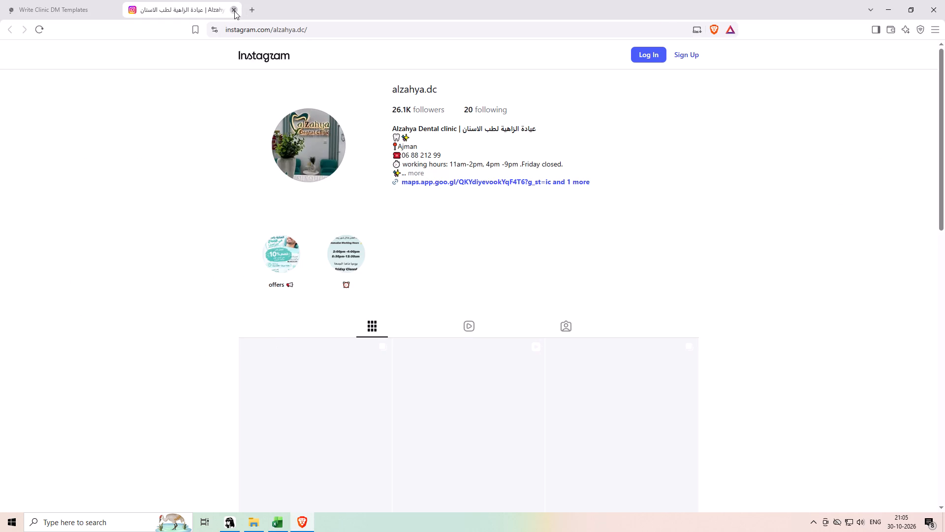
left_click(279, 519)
Extend the header in cell D1 to read Instagram link.
scroll(704, 209, "up", 12)
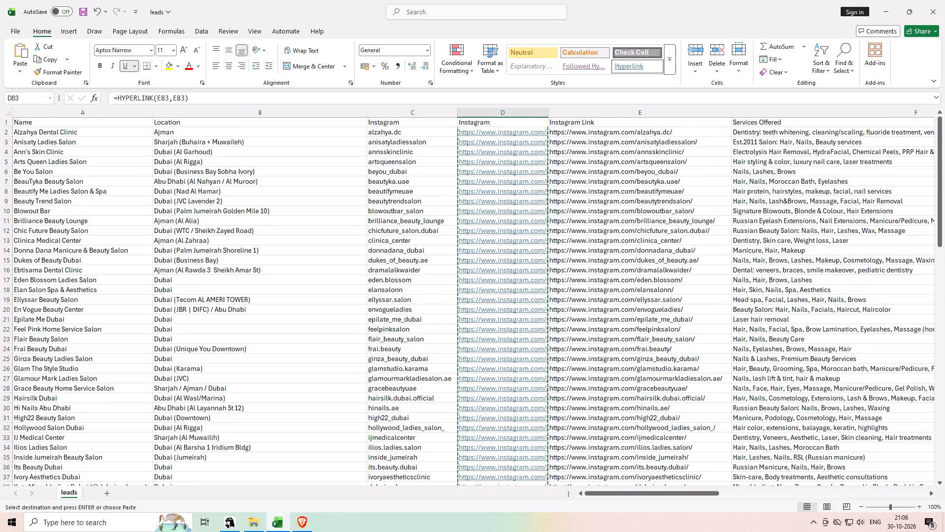
scroll(704, 210, "up", 3)
double_click(502, 125)
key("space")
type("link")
left_click(610, 144)
left_click(510, 105)
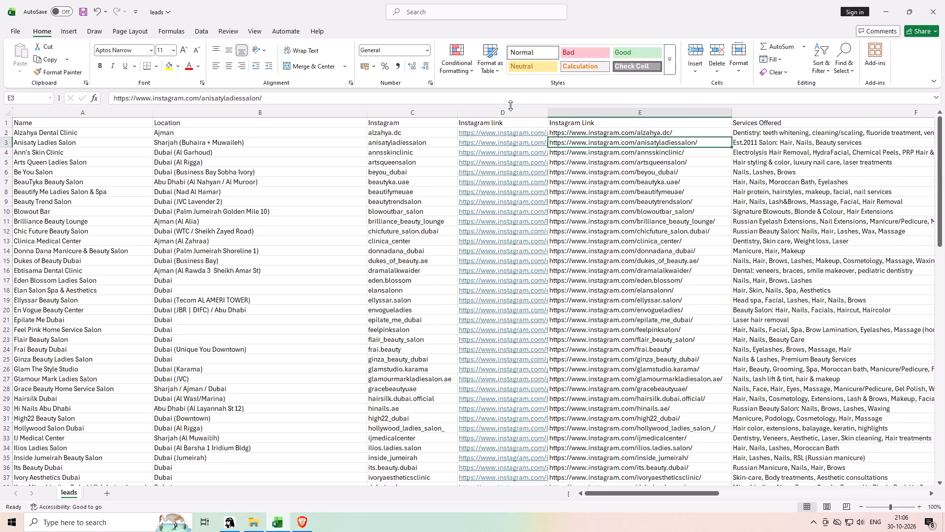
Copy the Instagram link column D and paste it over itself as values to replace the hyperlink formulas.
left_click(512, 110)
left_click(518, 115)
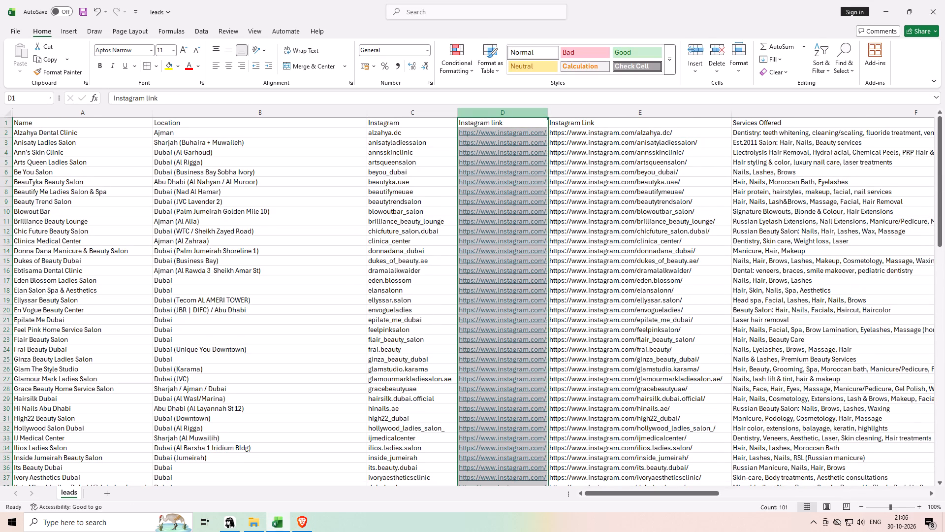
key("ctrl+c")
left_click(532, 110)
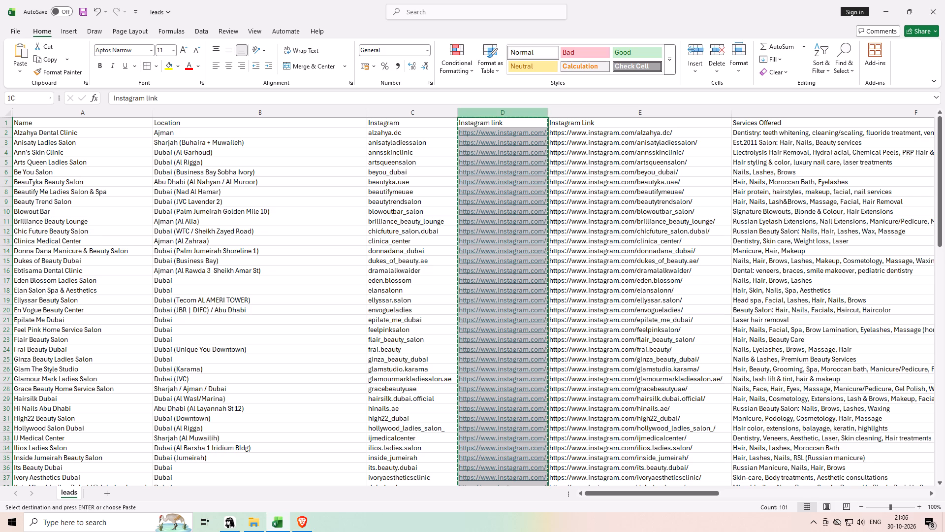
left_click(535, 115)
right_click(535, 115)
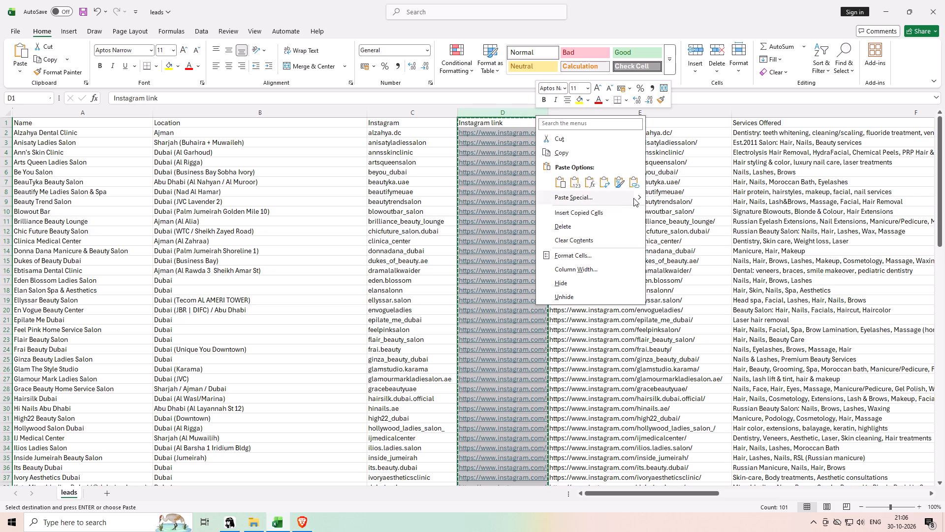
left_click(635, 198)
left_click(658, 257)
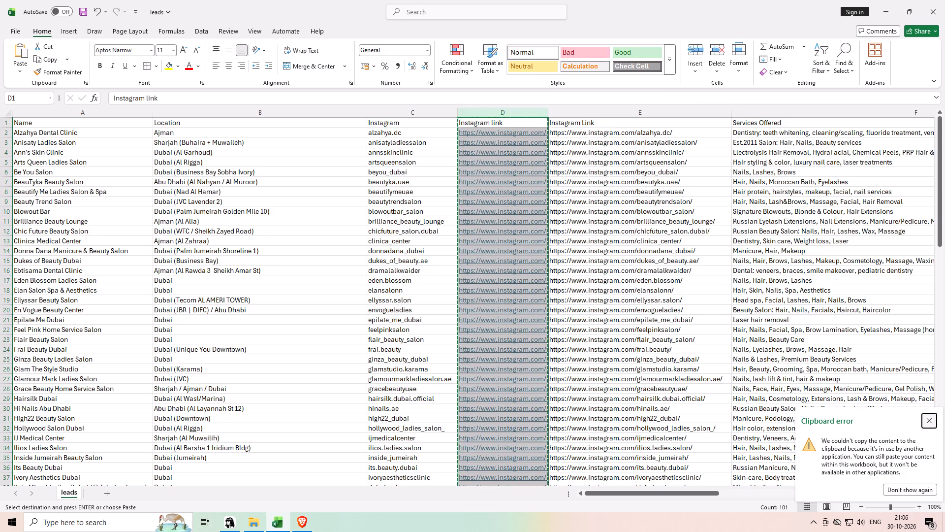
Clear and delete the redundant plain-text Instagram Link column E, beside Services Offered.
left_click(632, 173)
left_click(616, 115)
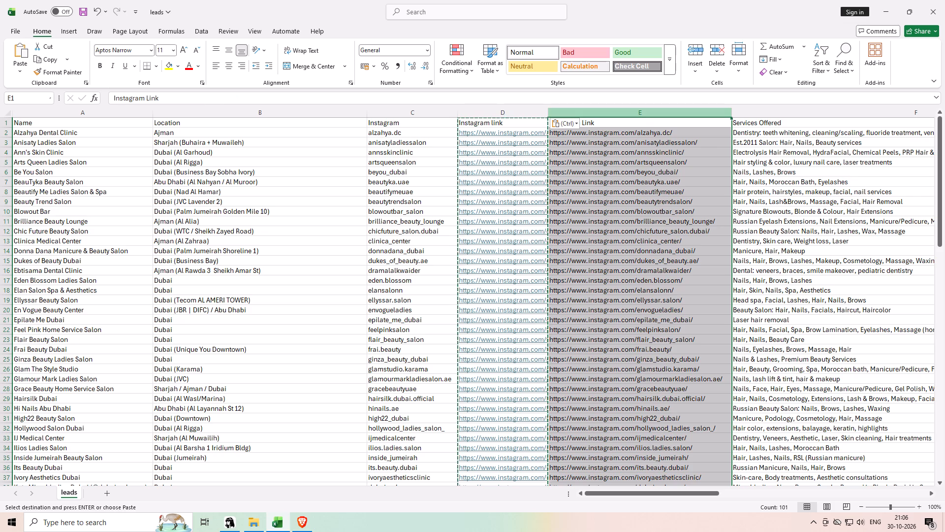
key("Delete")
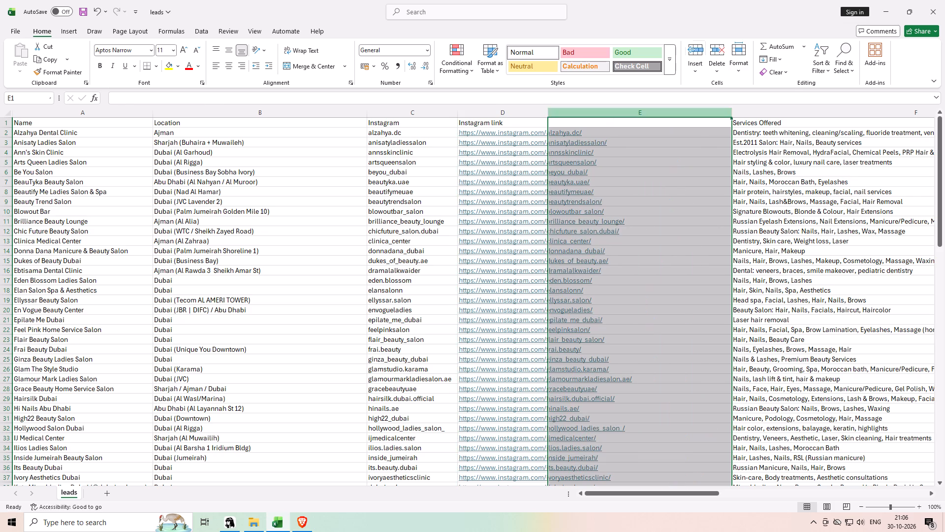
left_click(723, 64)
left_click(738, 115)
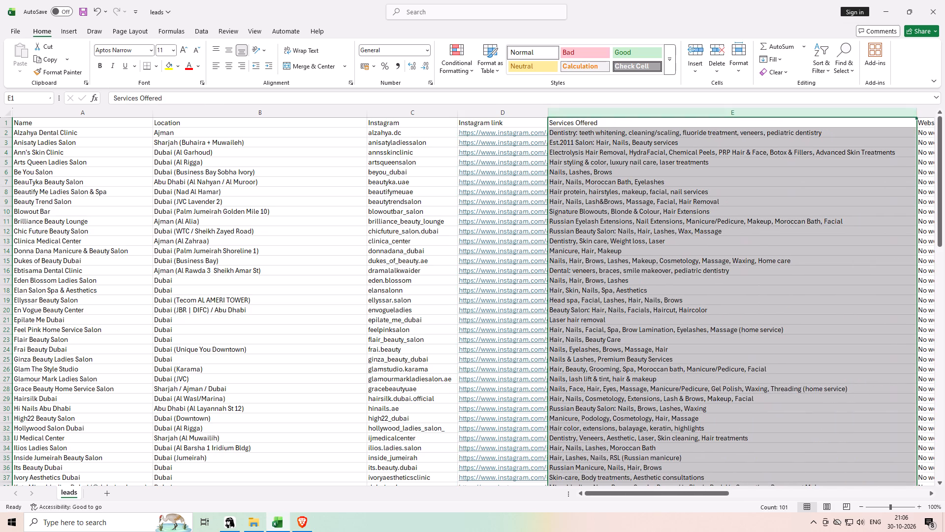
left_click(750, 208)
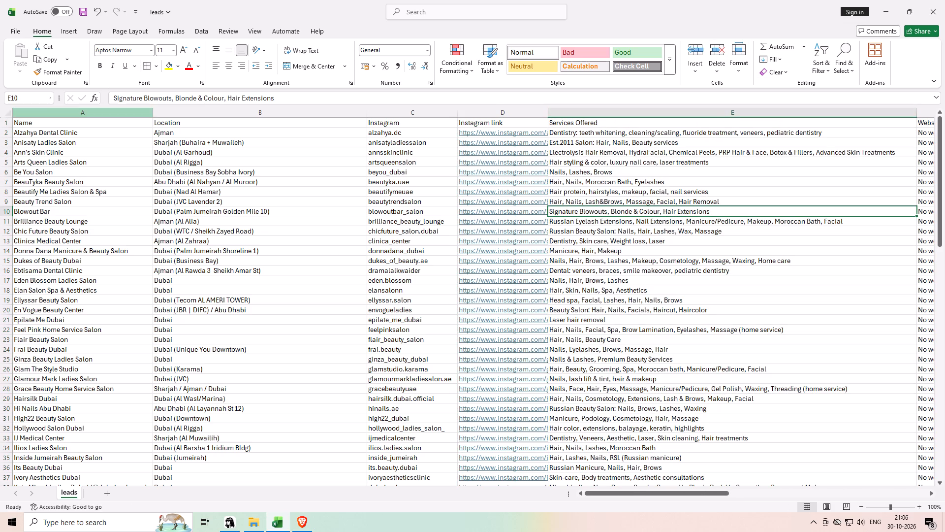
Select the whole header row 1 and open its font colour choices.
left_click(2, 123)
left_click(200, 65)
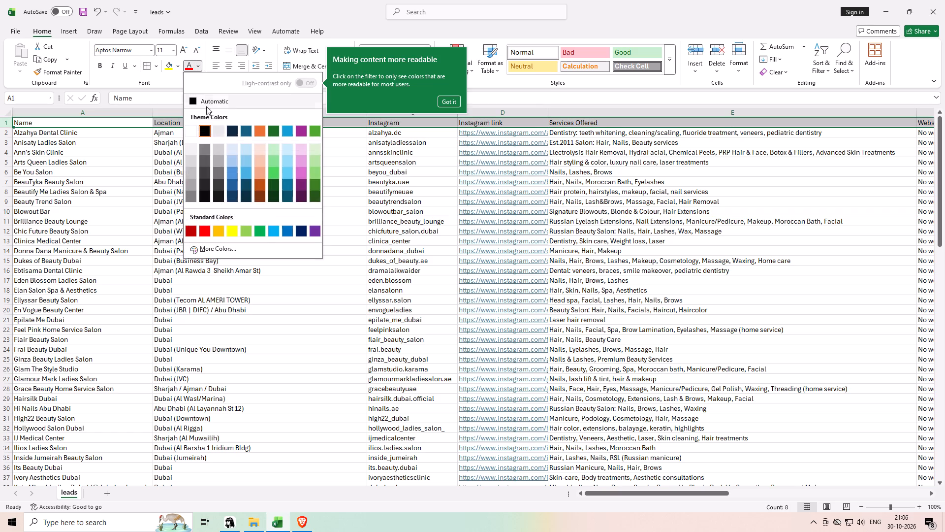
Colour the header row text theme orange and open the fill colour choices for that row.
left_click(261, 130)
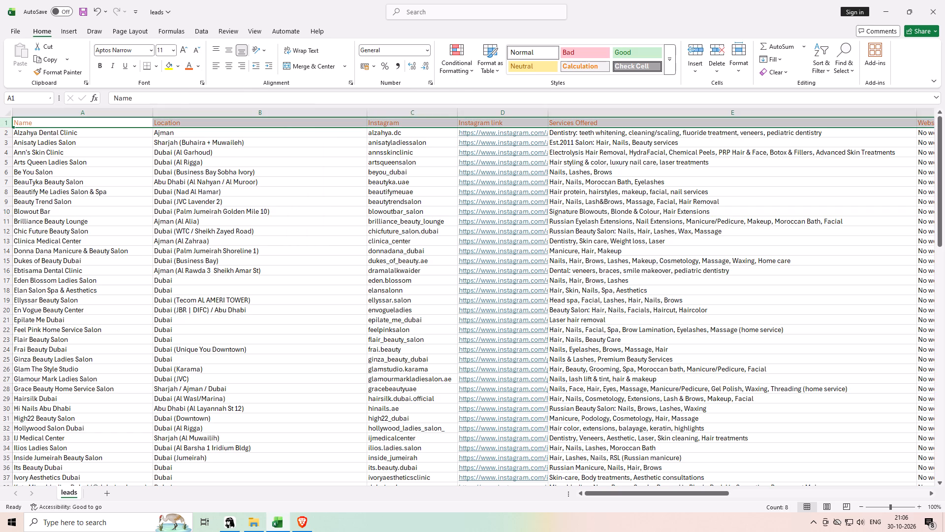
left_click(178, 67)
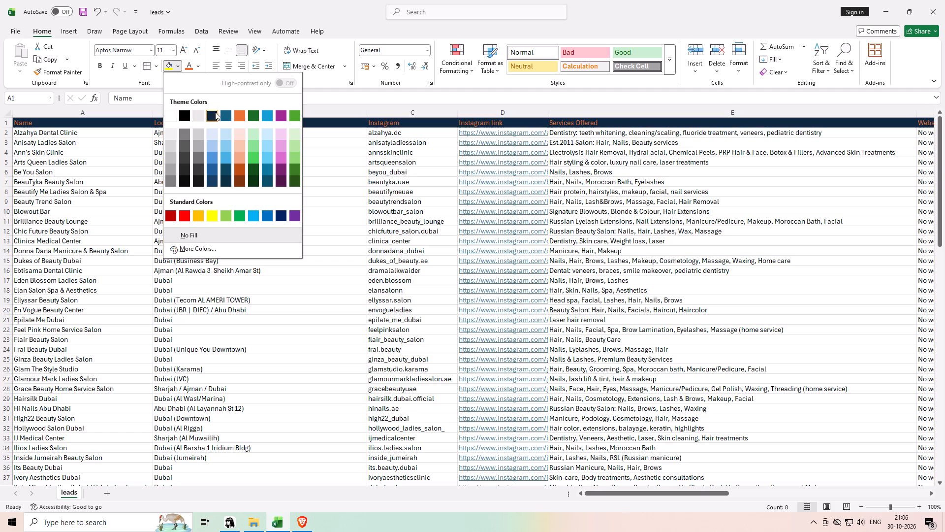